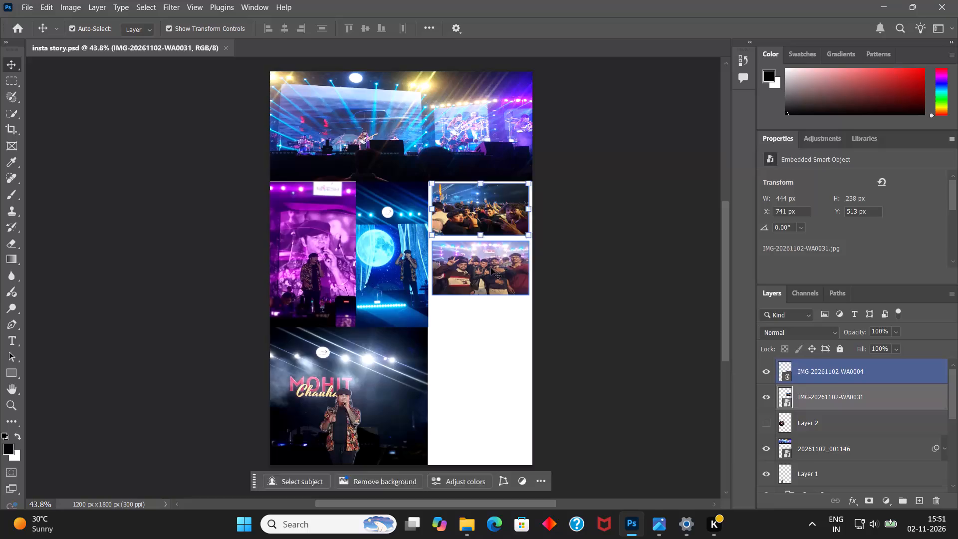
# Move the lower group photo down to make room and stretch the crowd photo above it to about 444 by 320 px.
pyautogui.moveTo(489, 271); pyautogui.dragTo(492, 331)
pyautogui.click(487, 221)
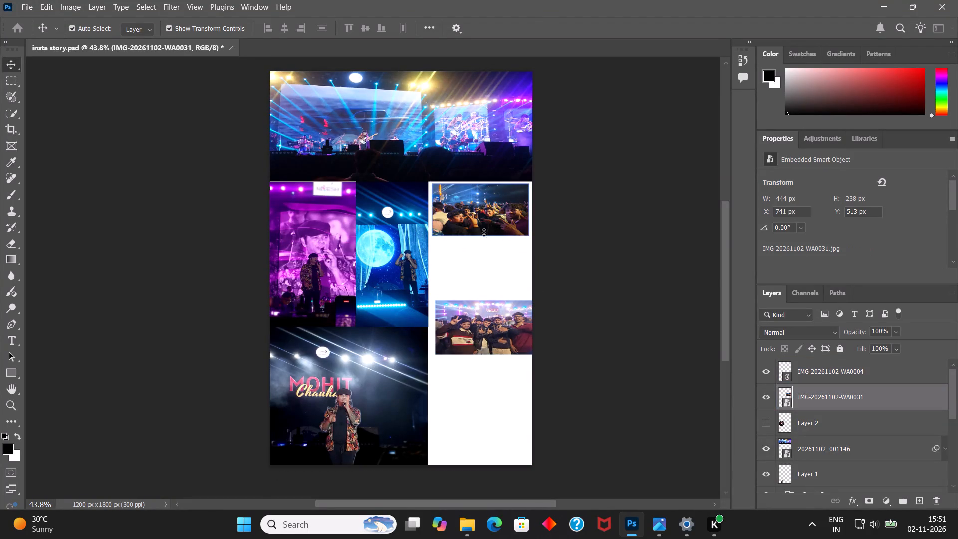
pyautogui.moveTo(482, 237); pyautogui.dragTo(482, 252)
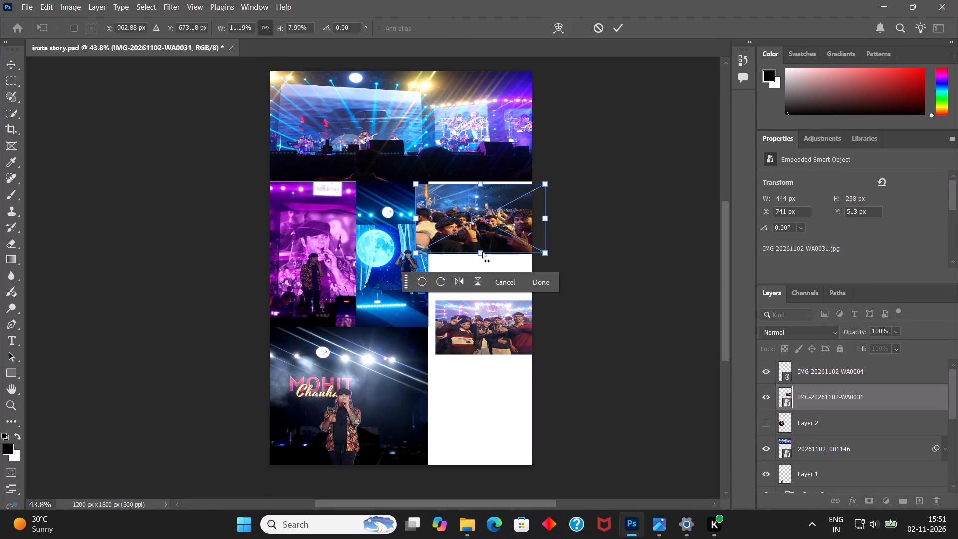
pyautogui.hotkey('ctrl', 'z')
pyautogui.keyDown('shift'); pyautogui.moveTo(483, 234); pyautogui.dragTo(482, 249); pyautogui.keyUp('shift')
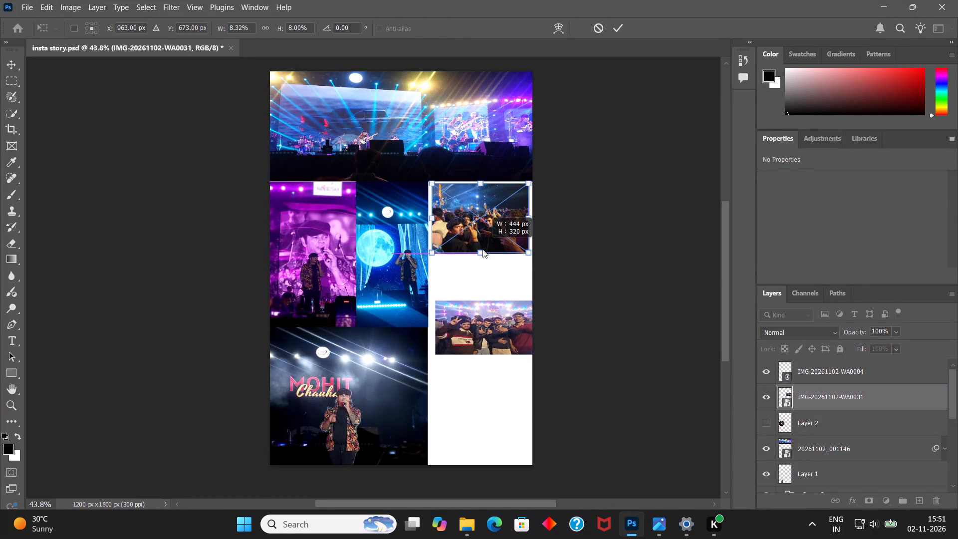
pyautogui.keyDown('shift'); pyautogui.moveTo(482, 249); pyautogui.dragTo(482, 248); pyautogui.keyUp('shift')
pyautogui.click(486, 330)
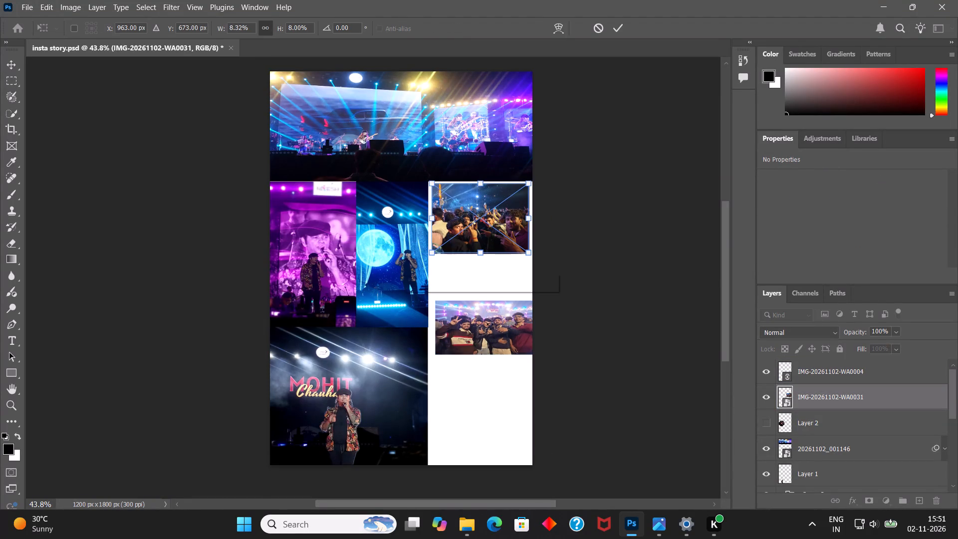
pyautogui.click(615, 32)
# Move the group photo up beneath the crowd photo, align its left edge with it, and stretch its bottom edge slightly down.
pyautogui.click(488, 316)
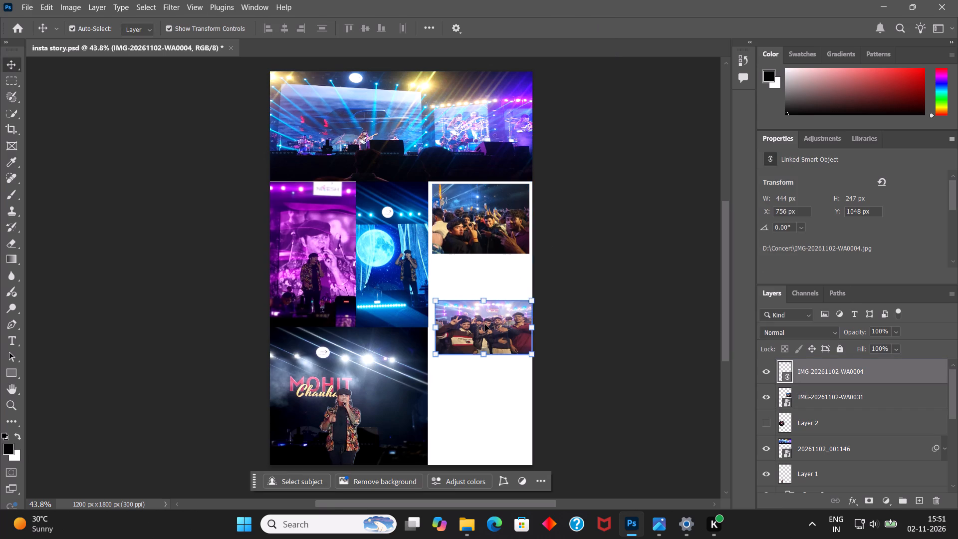
pyautogui.moveTo(485, 324); pyautogui.dragTo(485, 282)
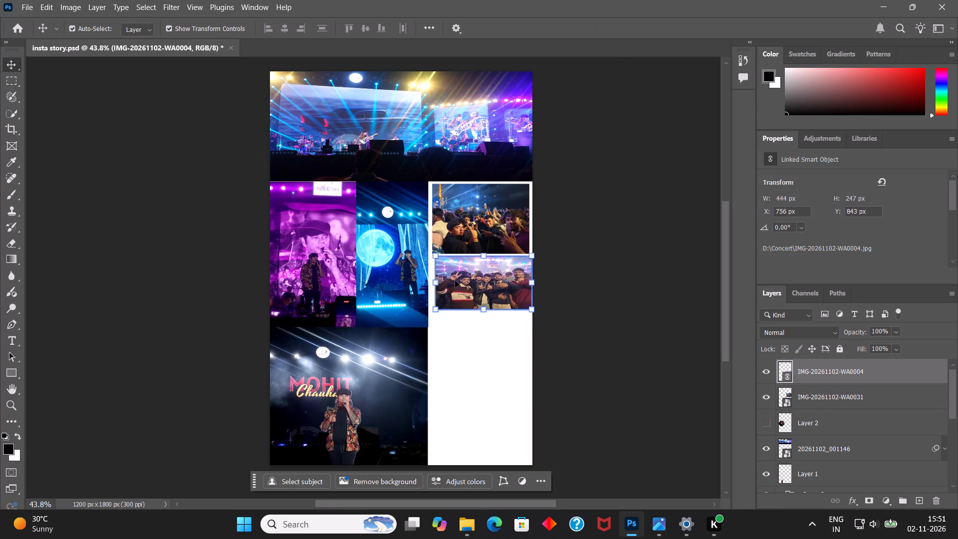
pyautogui.keyDown('shift'); pyautogui.click(439, 282); pyautogui.keyUp('shift')
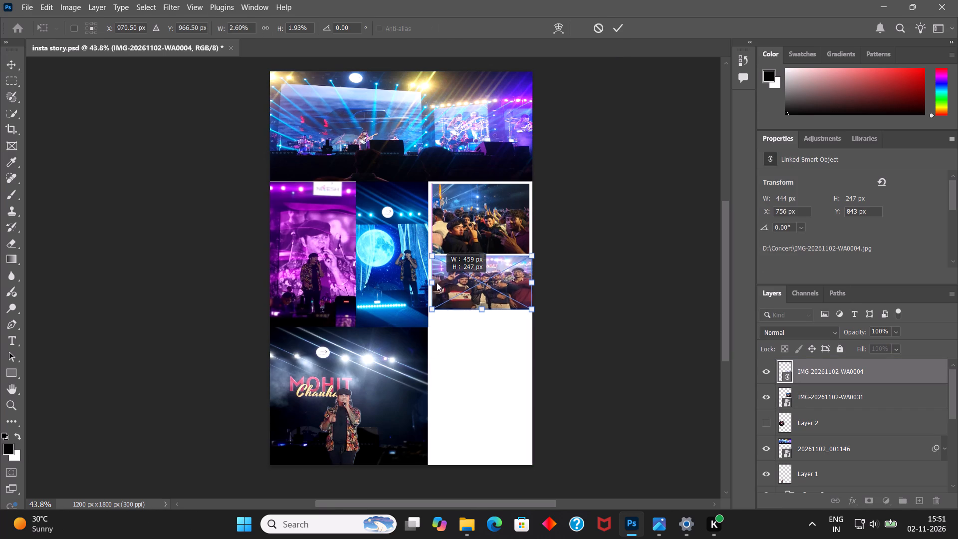
pyautogui.keyDown('shift'); pyautogui.moveTo(479, 310); pyautogui.dragTo(480, 320); pyautogui.keyUp('shift')
pyautogui.click(619, 29)
pyautogui.click(608, 176)
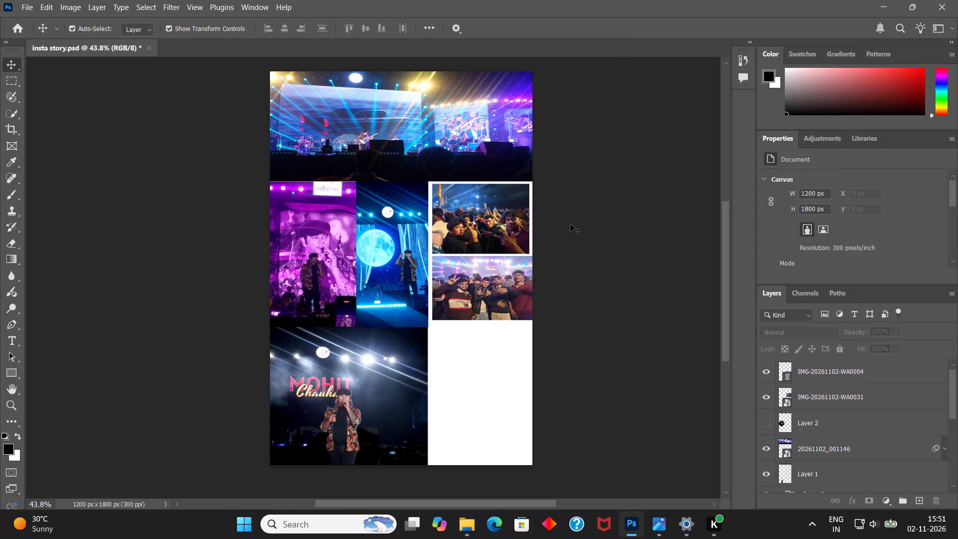
# Narrow the group photo from its outer edge to match the crowd photo's width, and save the document.
pyautogui.click(504, 294)
pyautogui.keyDown('shift'); pyautogui.moveTo(532, 290); pyautogui.dragTo(526, 289); pyautogui.keyUp('shift')
pyautogui.click(588, 259)
pyautogui.hotkey('ctrl', 's')
pyautogui.click(588, 259)
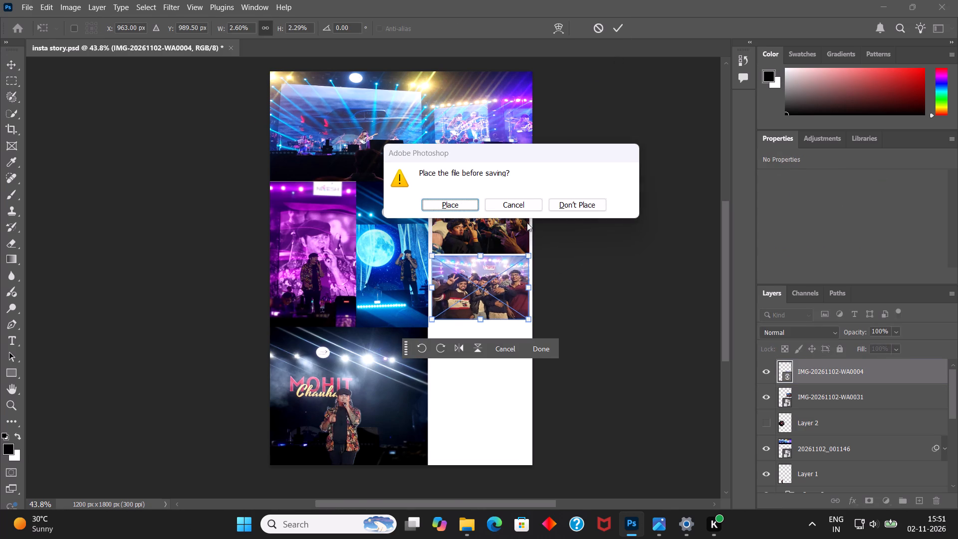
pyautogui.click(507, 204)
pyautogui.click(615, 21)
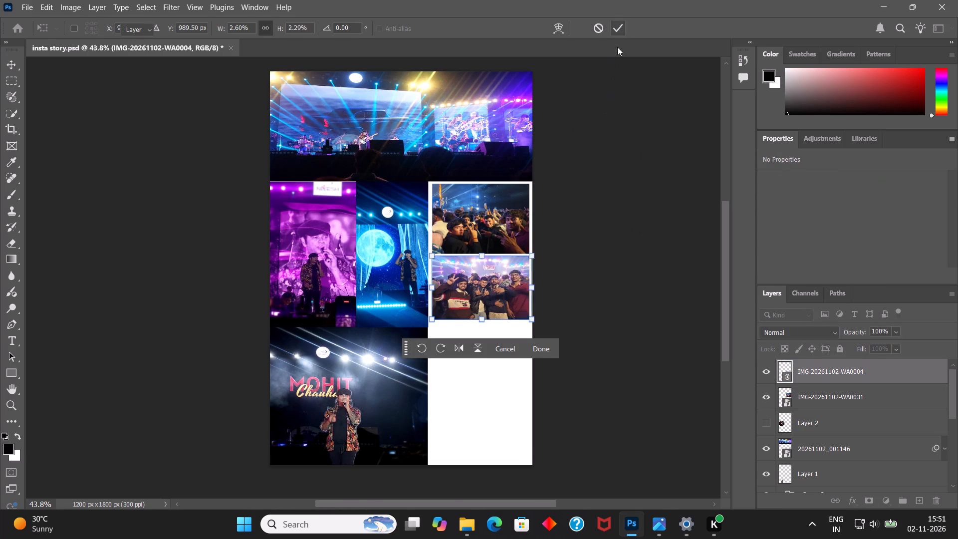
pyautogui.click(619, 153)
pyautogui.hotkey('ctrl', 's')
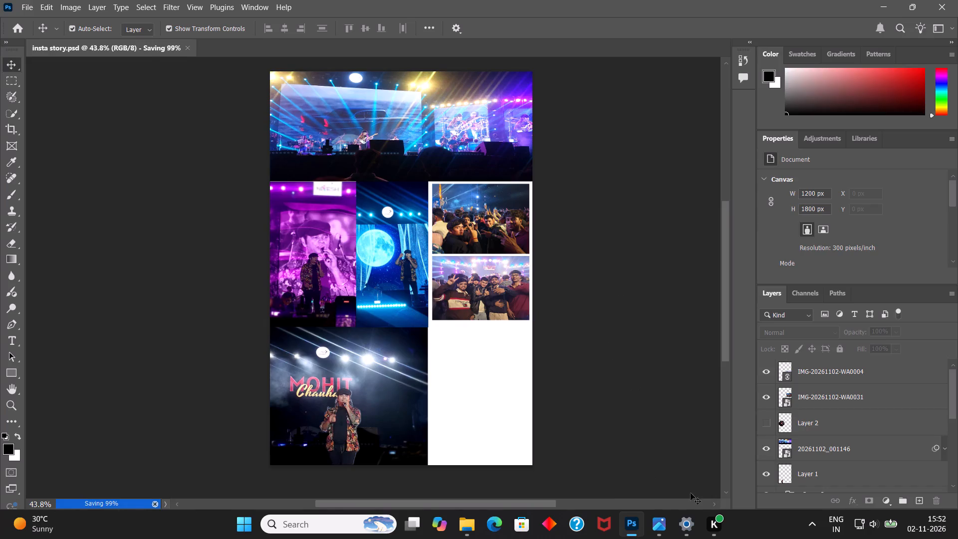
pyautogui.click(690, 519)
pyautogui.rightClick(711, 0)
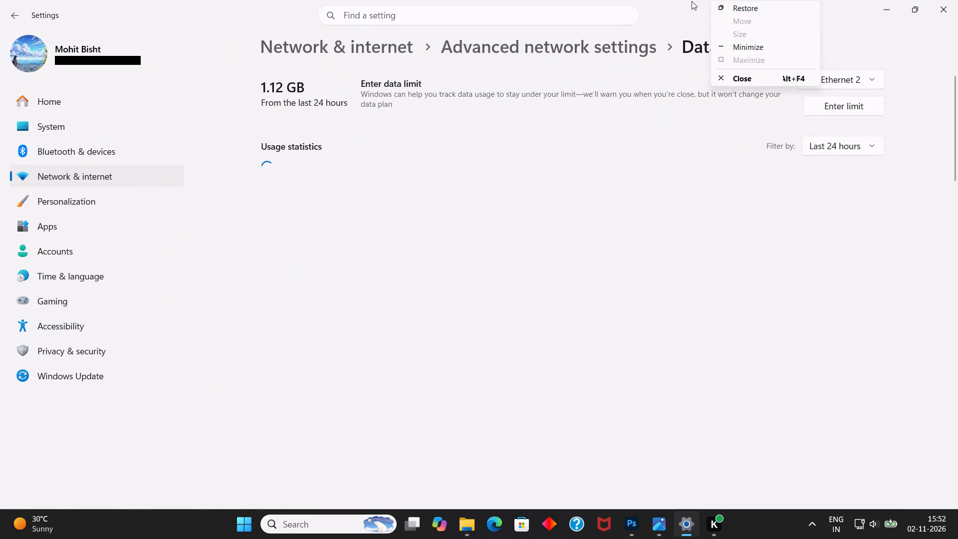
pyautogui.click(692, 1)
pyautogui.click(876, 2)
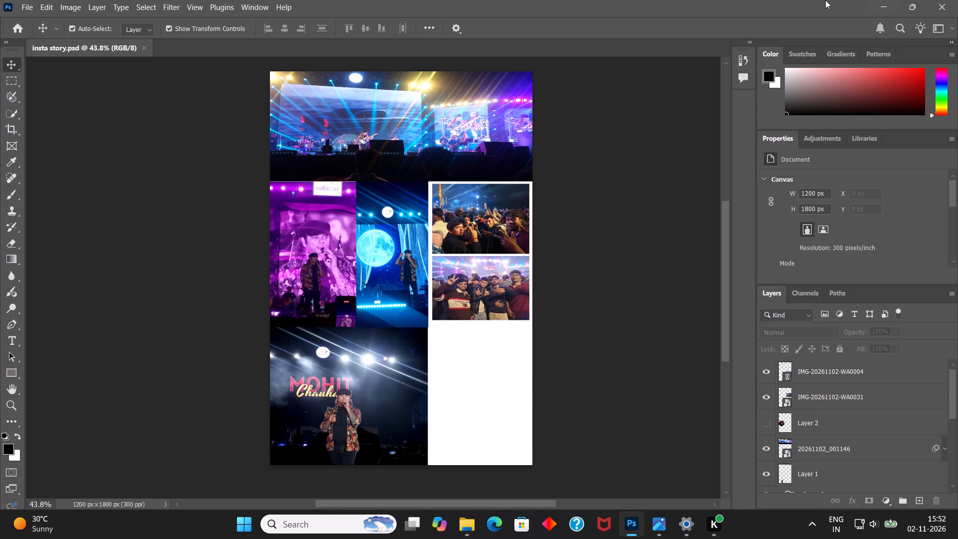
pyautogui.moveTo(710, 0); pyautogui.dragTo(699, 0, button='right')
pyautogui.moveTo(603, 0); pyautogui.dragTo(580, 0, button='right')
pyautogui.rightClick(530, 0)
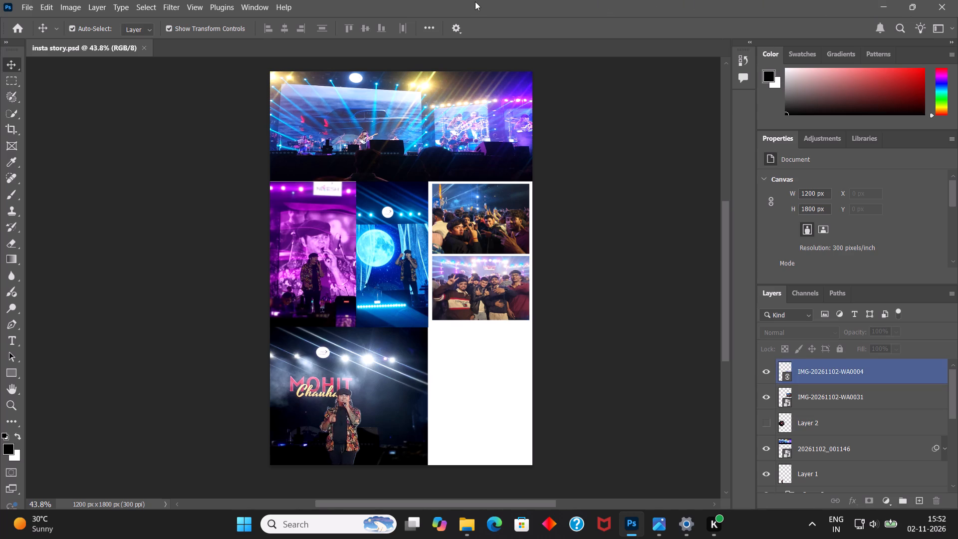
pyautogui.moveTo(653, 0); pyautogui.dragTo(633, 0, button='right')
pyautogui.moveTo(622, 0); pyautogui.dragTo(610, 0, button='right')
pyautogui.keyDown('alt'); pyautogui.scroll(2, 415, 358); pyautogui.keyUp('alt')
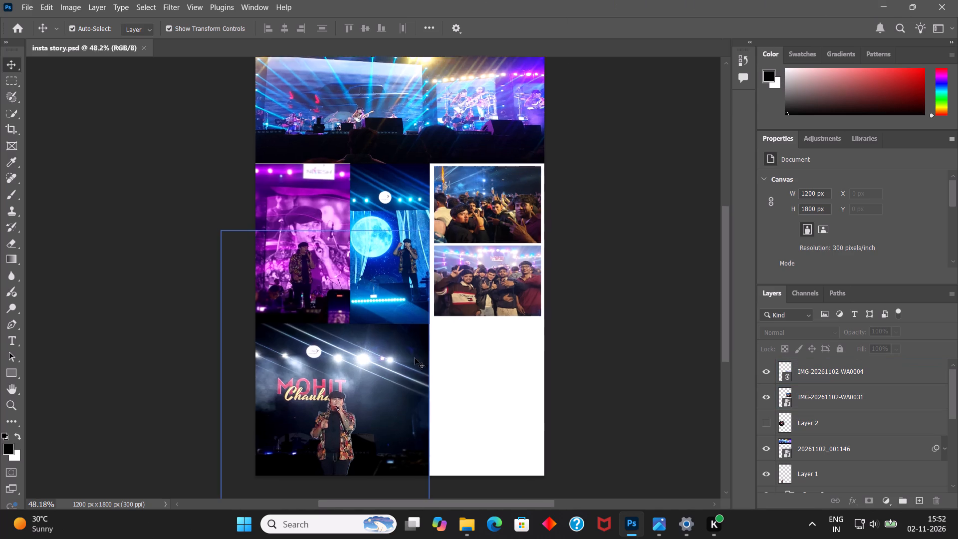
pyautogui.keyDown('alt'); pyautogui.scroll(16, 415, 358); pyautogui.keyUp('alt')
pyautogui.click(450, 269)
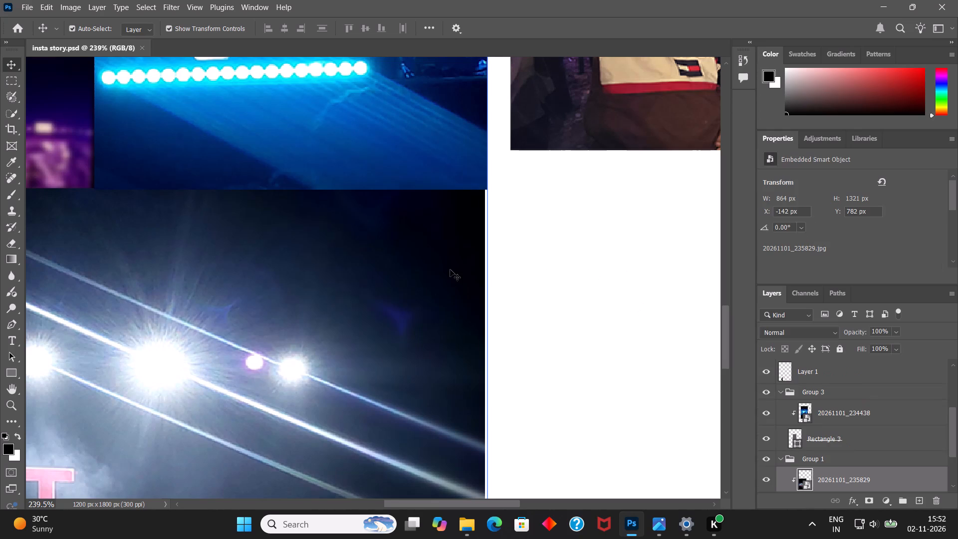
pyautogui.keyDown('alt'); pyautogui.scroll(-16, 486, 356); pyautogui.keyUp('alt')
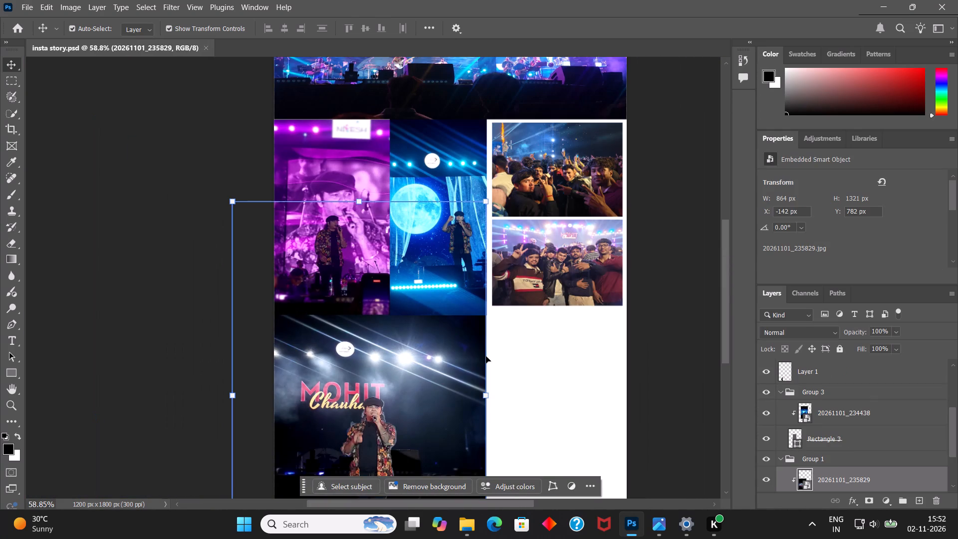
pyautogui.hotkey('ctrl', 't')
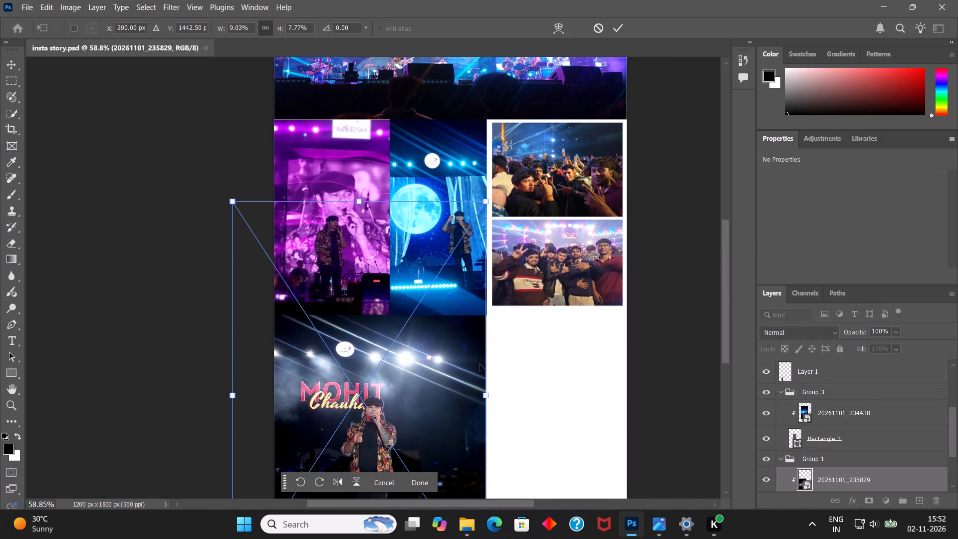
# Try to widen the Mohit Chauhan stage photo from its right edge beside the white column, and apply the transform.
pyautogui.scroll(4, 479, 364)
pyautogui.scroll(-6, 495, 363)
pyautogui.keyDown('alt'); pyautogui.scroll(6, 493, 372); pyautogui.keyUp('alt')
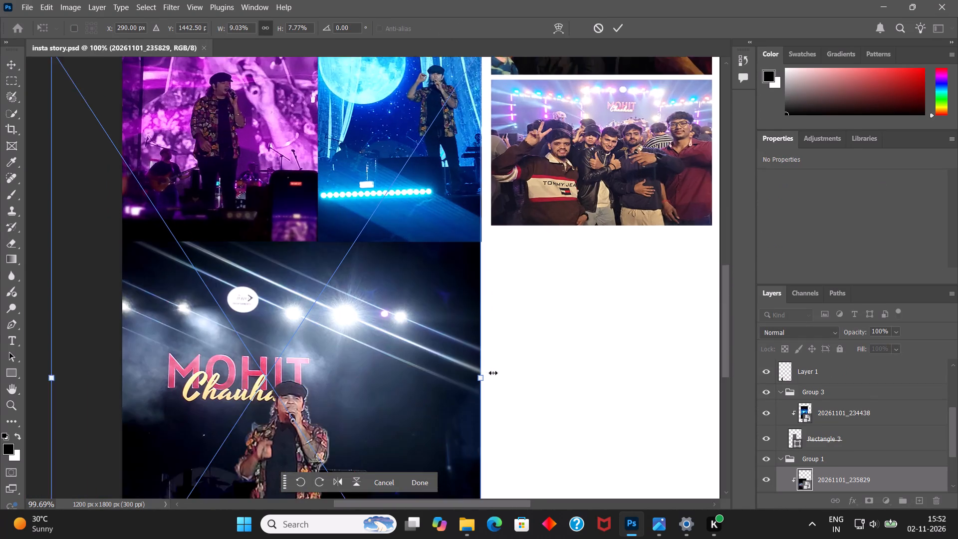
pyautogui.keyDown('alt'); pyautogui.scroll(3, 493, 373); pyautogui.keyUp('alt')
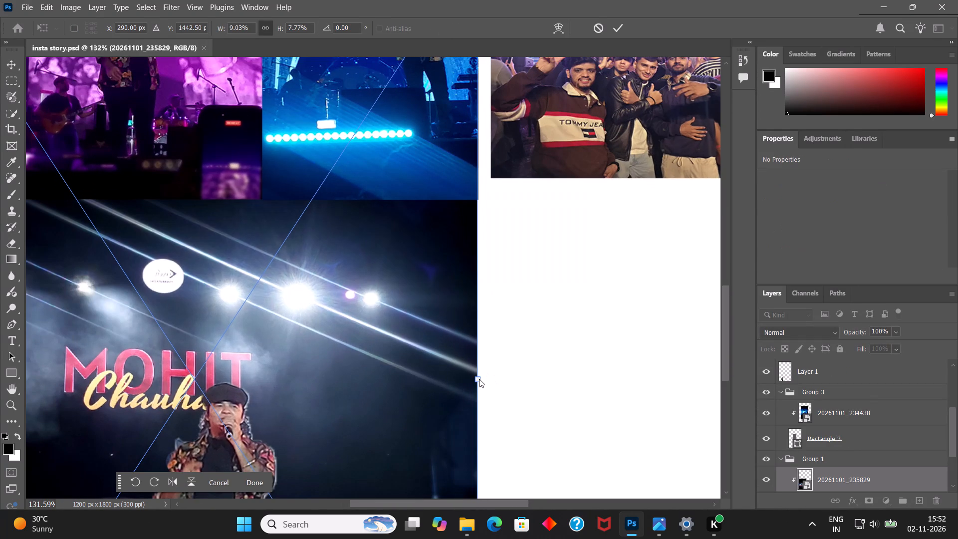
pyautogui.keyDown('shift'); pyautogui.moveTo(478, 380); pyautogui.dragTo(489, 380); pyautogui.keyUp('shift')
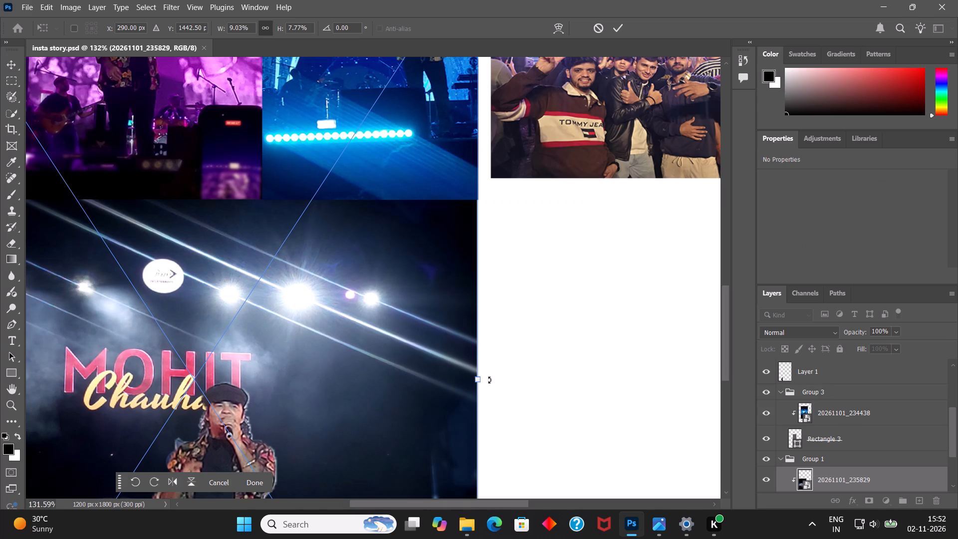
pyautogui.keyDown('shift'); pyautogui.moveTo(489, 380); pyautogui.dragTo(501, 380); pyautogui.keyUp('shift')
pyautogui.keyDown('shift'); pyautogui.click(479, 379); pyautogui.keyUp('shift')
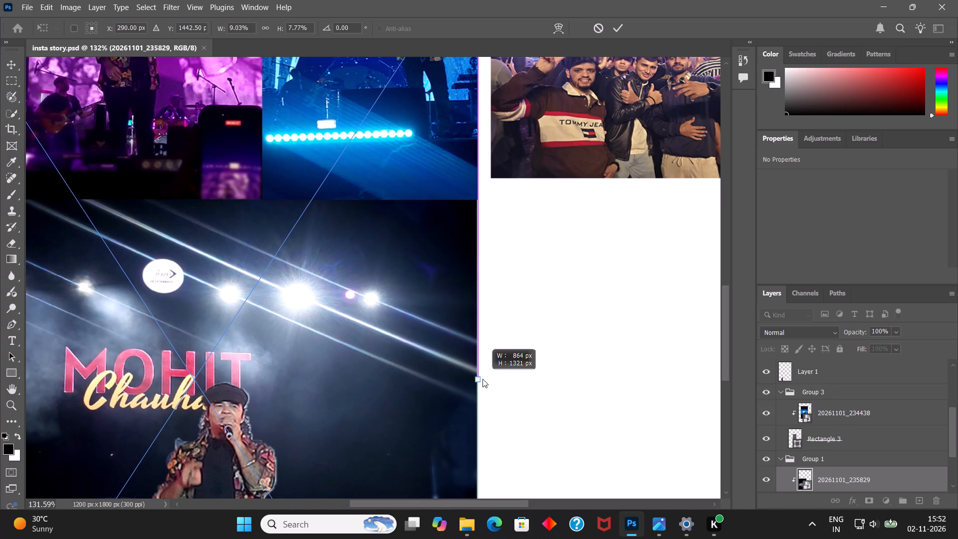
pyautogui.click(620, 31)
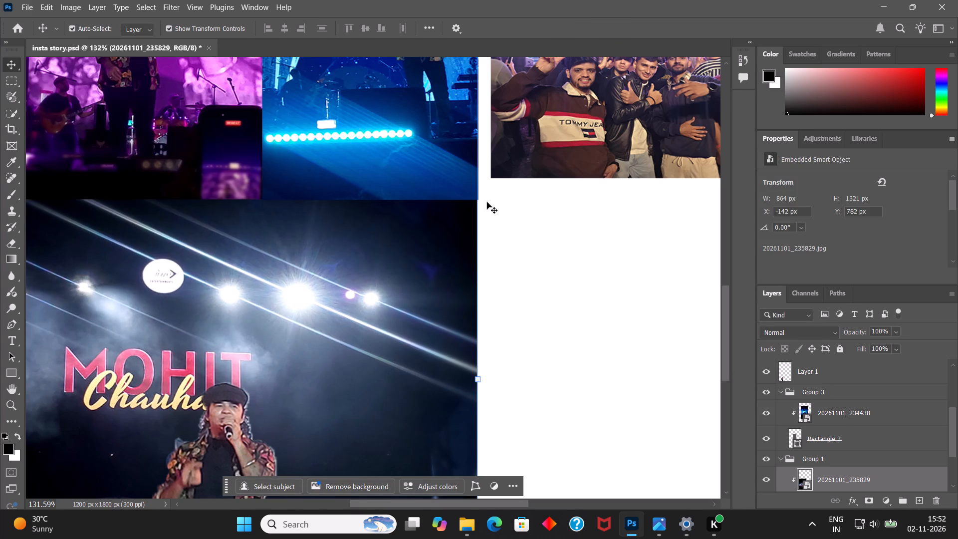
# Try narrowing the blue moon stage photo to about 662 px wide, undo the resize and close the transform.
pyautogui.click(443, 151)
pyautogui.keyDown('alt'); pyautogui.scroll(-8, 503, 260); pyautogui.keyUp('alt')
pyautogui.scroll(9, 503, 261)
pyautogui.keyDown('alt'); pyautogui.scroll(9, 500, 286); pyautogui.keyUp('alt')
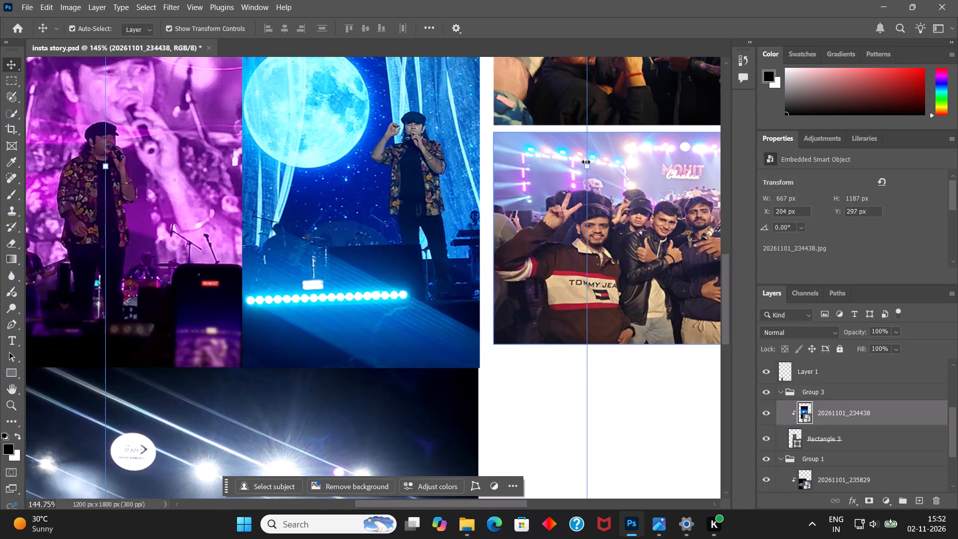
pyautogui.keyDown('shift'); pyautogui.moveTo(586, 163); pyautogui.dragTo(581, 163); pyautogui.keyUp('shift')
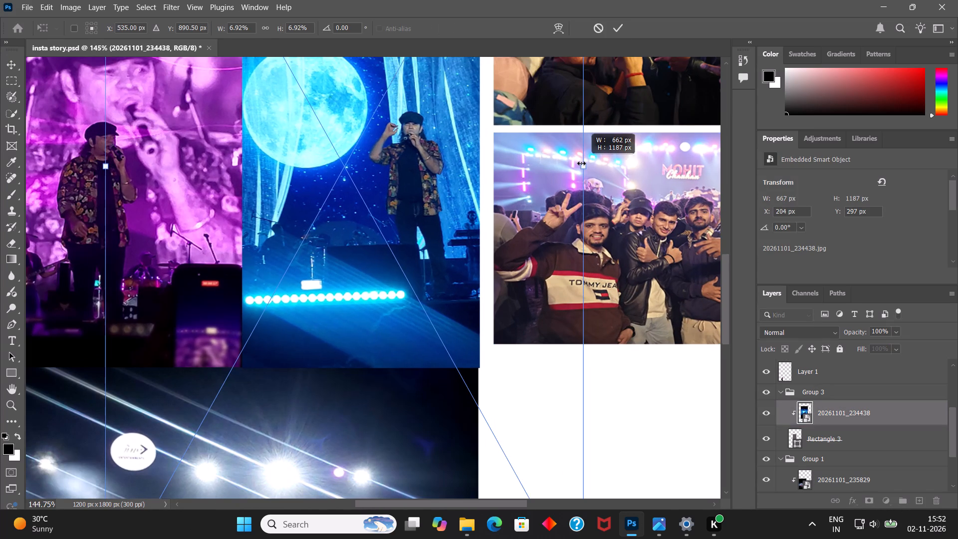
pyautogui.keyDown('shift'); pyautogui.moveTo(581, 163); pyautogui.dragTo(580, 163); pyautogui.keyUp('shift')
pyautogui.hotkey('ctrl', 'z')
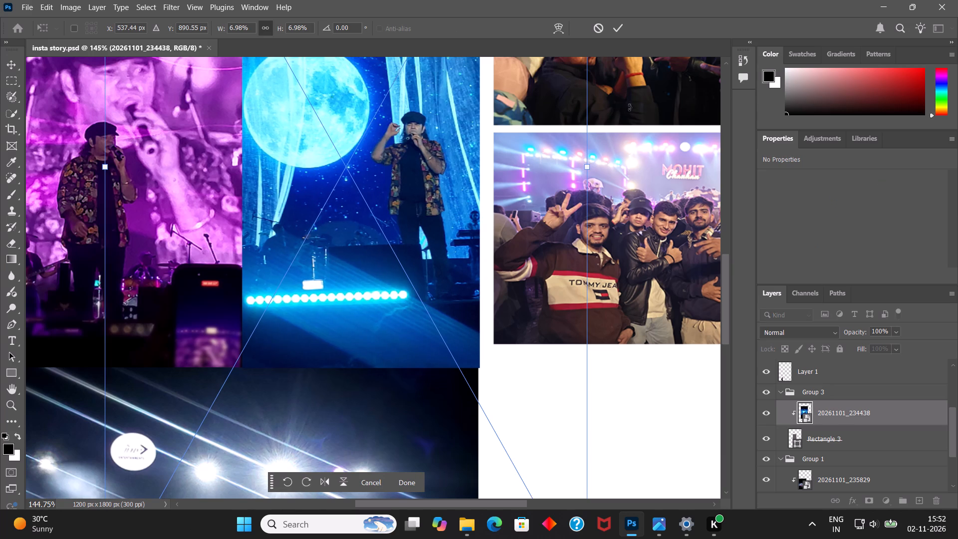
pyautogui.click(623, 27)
# Deselect all layers and save the document.
pyautogui.click(617, 417)
pyautogui.keyDown('alt'); pyautogui.scroll(-11, 589, 387); pyautogui.keyUp('alt')
pyautogui.click(263, 290)
pyautogui.hotkey('ctrl', 's')
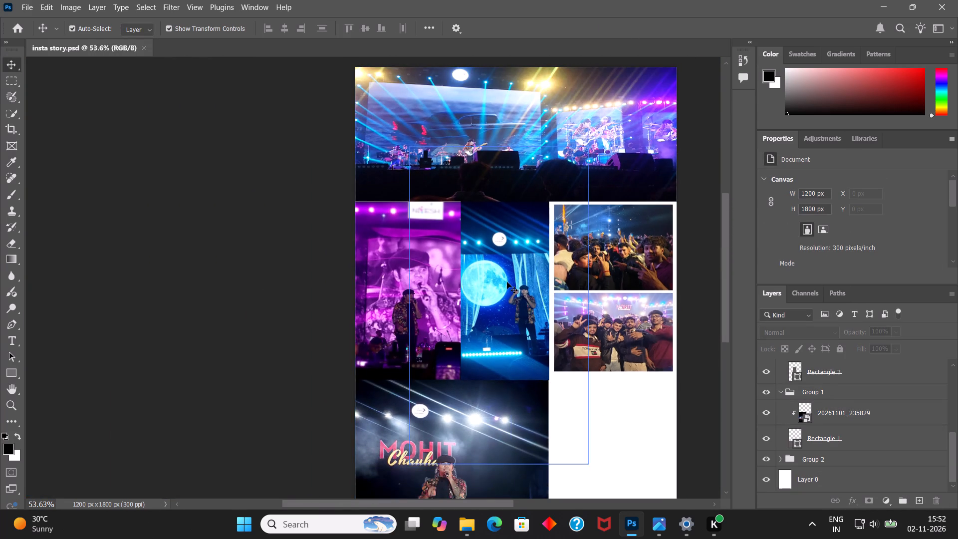
# Examine the whole collage layout, including the photo alignment and the blank white area beneath the group photo.
pyautogui.keyDown('alt'); pyautogui.scroll(-3, 507, 282); pyautogui.keyUp('alt')
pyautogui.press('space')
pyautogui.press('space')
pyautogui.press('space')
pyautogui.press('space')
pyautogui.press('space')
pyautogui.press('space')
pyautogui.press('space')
pyautogui.moveTo(530, 301); pyautogui.dragTo(454, 267)
pyautogui.click(633, 296)
pyautogui.moveTo(624, 352); pyautogui.dragTo(615, 365, button='right')
pyautogui.moveTo(605, 397); pyautogui.dragTo(601, 405, button='right')
pyautogui.moveTo(595, 425); pyautogui.dragTo(590, 432, button='right')
pyautogui.moveTo(574, 455); pyautogui.dragTo(573, 462, button='right')
pyautogui.click(556, 476)
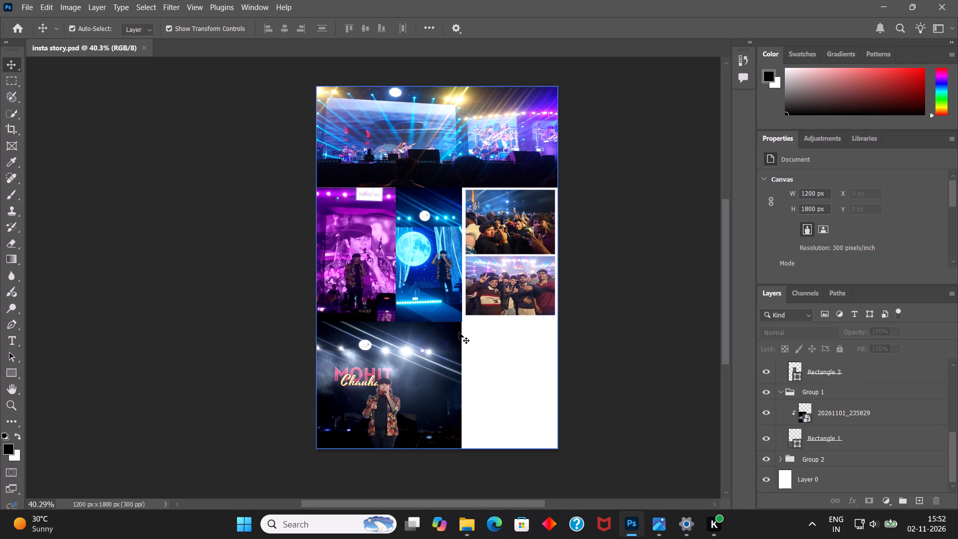
# Narrow Group 3 to about 99.5% width so the blue moon photo aligns with the photo below, and save the document.
pyautogui.keyDown('alt'); pyautogui.scroll(9, 448, 324); pyautogui.keyUp('alt')
pyautogui.moveTo(660, 0); pyautogui.dragTo(654, 0, button='right')
pyautogui.moveTo(549, 0); pyautogui.dragTo(539, 0, button='right')
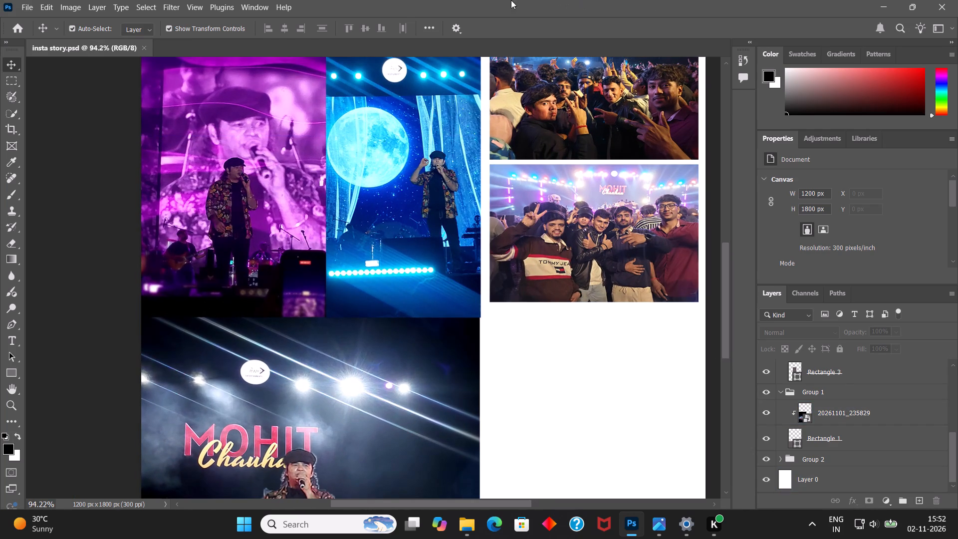
pyautogui.moveTo(505, 0); pyautogui.dragTo(500, 0, button='right')
pyautogui.click(480, 0)
pyautogui.keyDown('alt'); pyautogui.scroll(3, 504, 368); pyautogui.keyUp('alt')
pyautogui.keyDown('alt'); pyautogui.scroll(4, 496, 327); pyautogui.keyUp('alt')
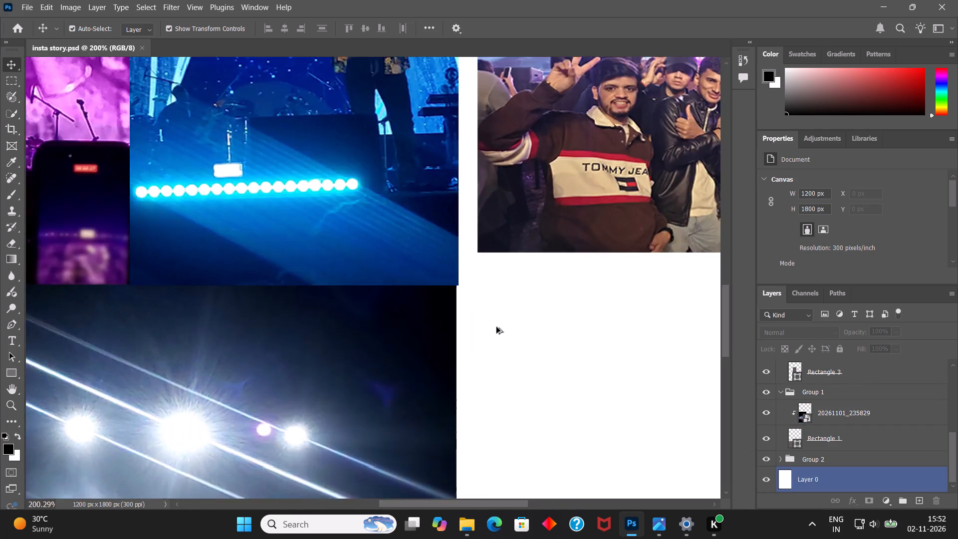
pyautogui.keyDown('alt'); pyautogui.scroll(5, 496, 327); pyautogui.keyUp('alt')
pyautogui.keyDown('alt'); pyautogui.scroll(-11, 496, 327); pyautogui.keyUp('alt')
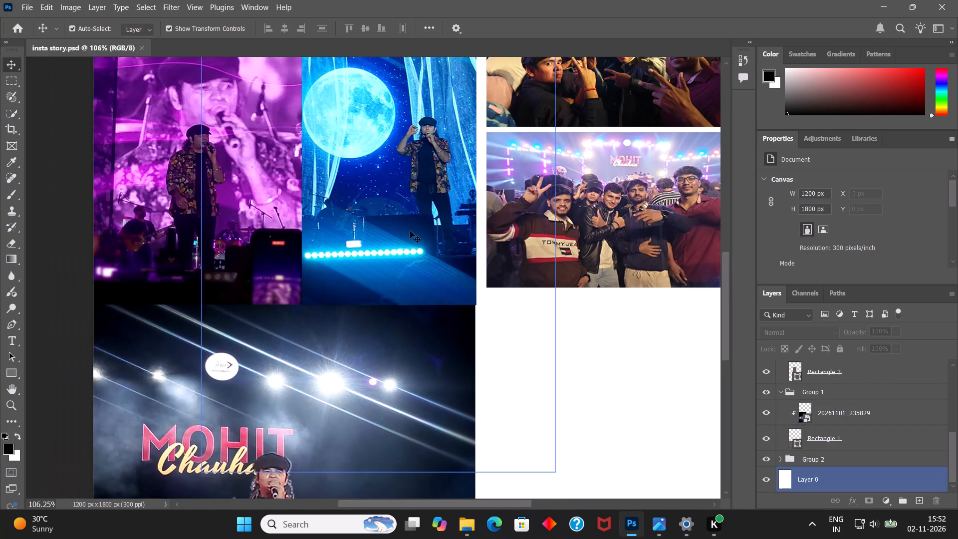
pyautogui.click(410, 231)
pyautogui.scroll(1, 832, 380)
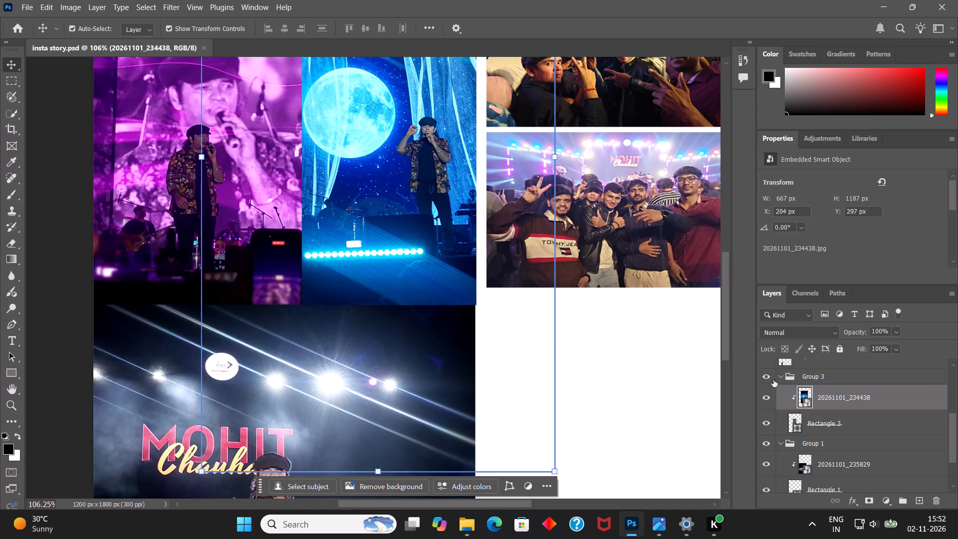
pyautogui.click(780, 376)
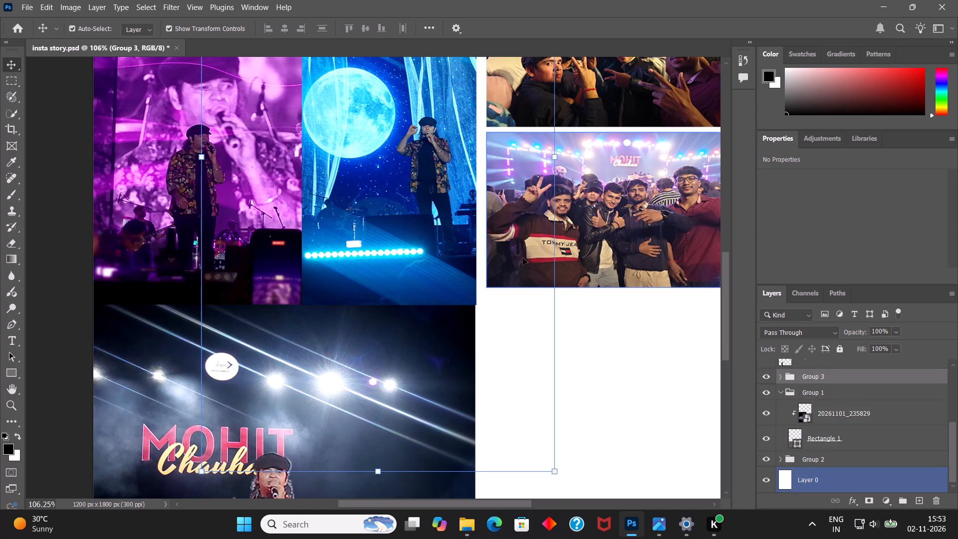
pyautogui.keyDown('shift'); pyautogui.click(557, 157); pyautogui.keyUp('shift')
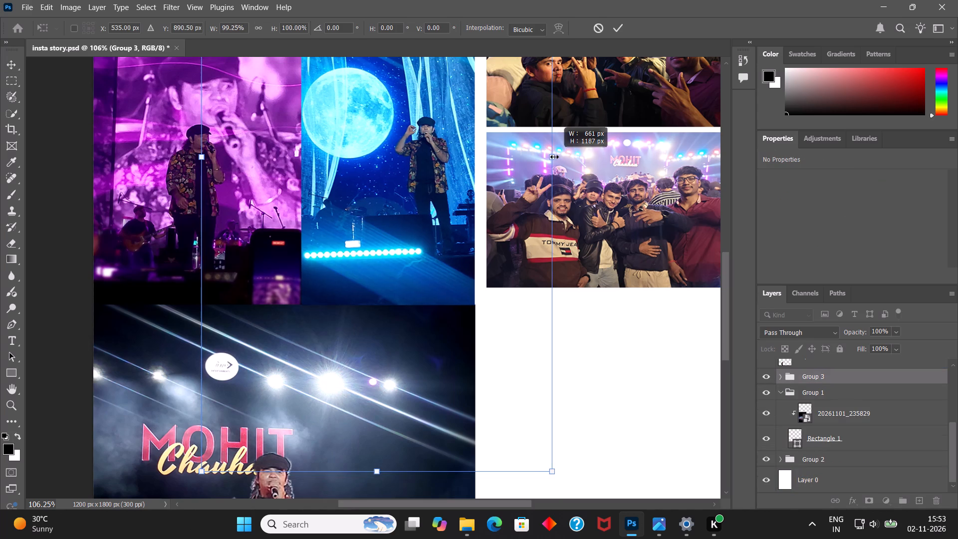
pyautogui.click(616, 30)
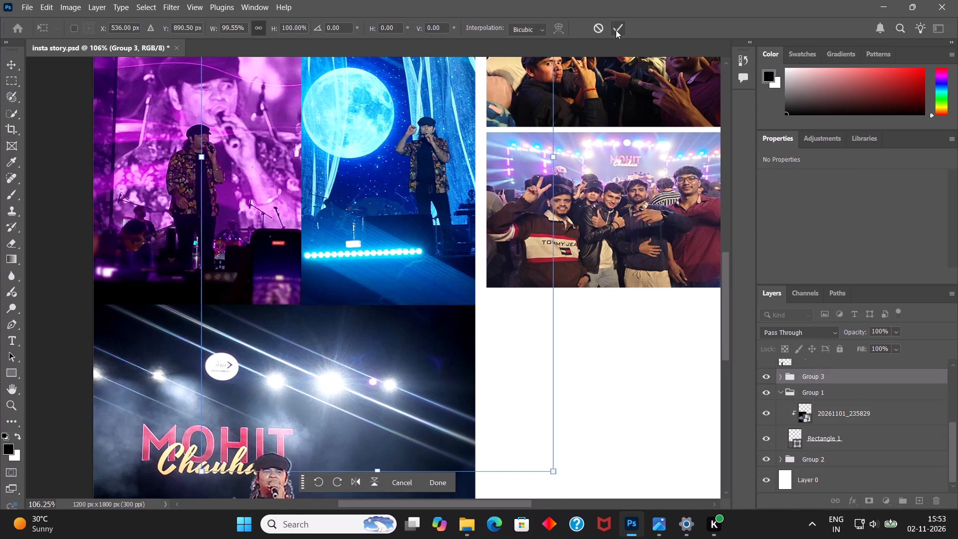
pyautogui.click(561, 381)
pyautogui.click(660, 381)
pyautogui.hotkey('ctrl', 's')
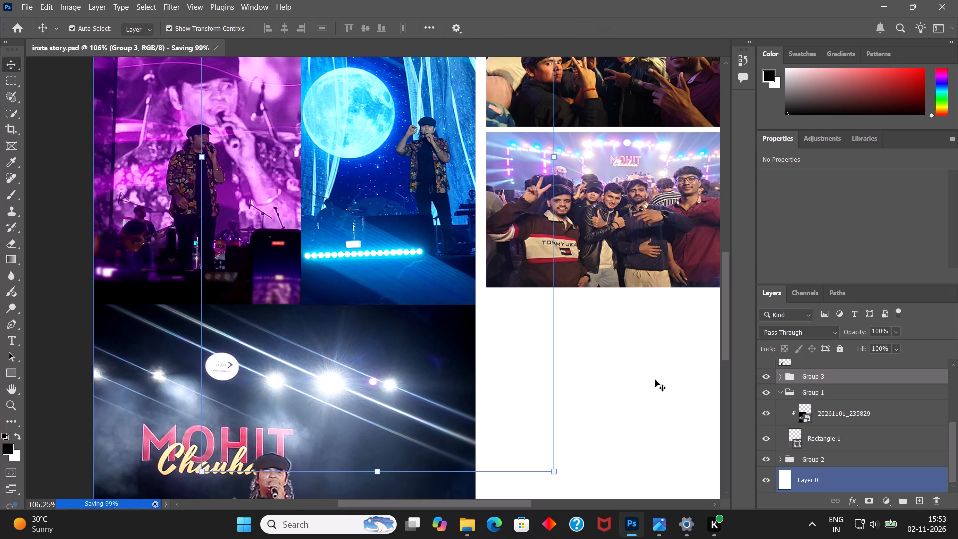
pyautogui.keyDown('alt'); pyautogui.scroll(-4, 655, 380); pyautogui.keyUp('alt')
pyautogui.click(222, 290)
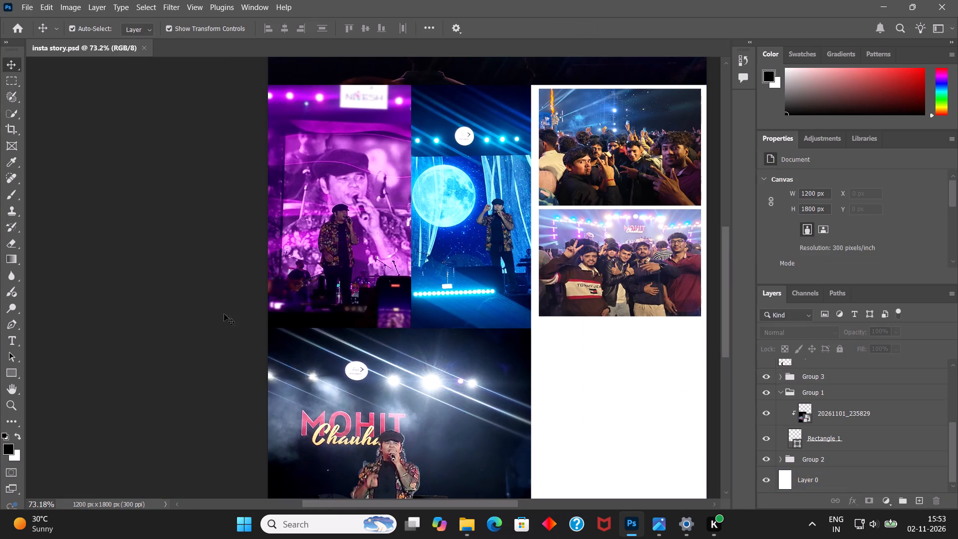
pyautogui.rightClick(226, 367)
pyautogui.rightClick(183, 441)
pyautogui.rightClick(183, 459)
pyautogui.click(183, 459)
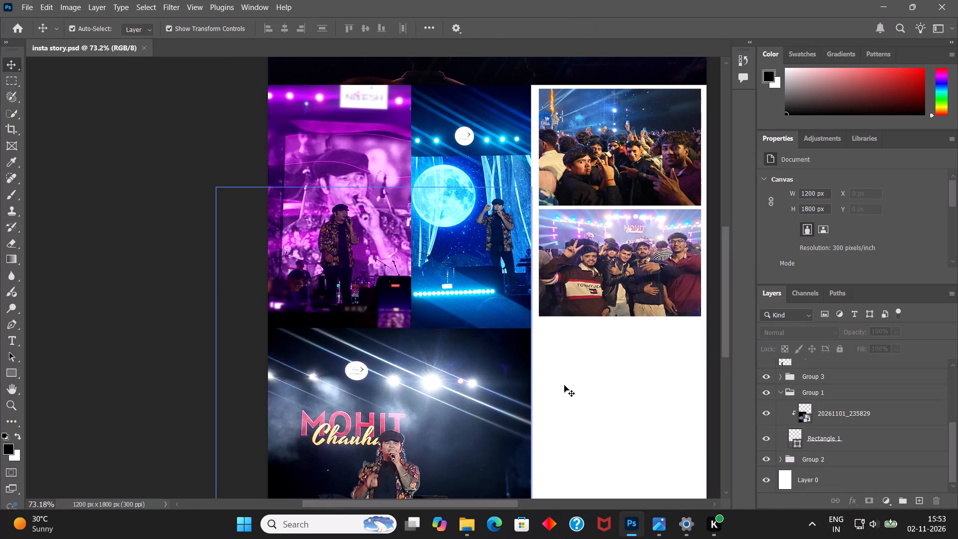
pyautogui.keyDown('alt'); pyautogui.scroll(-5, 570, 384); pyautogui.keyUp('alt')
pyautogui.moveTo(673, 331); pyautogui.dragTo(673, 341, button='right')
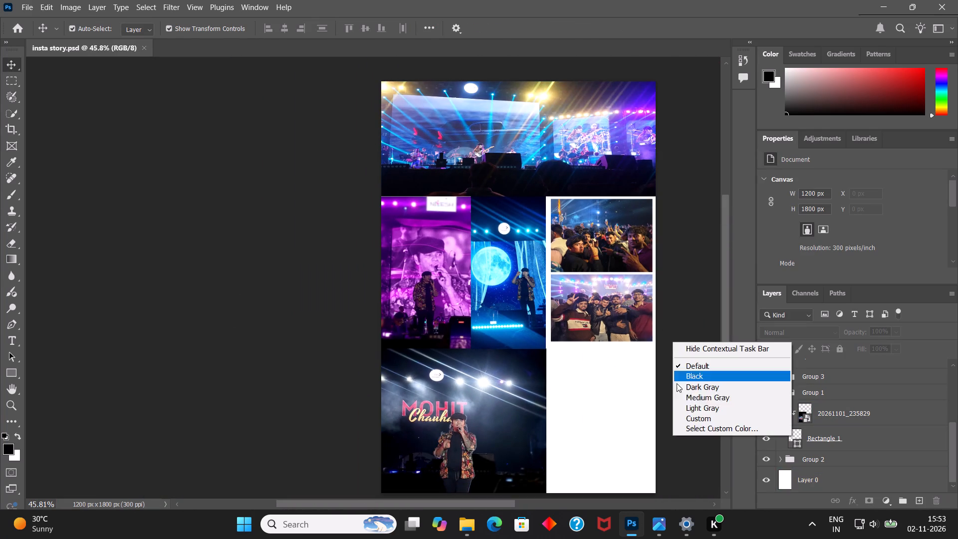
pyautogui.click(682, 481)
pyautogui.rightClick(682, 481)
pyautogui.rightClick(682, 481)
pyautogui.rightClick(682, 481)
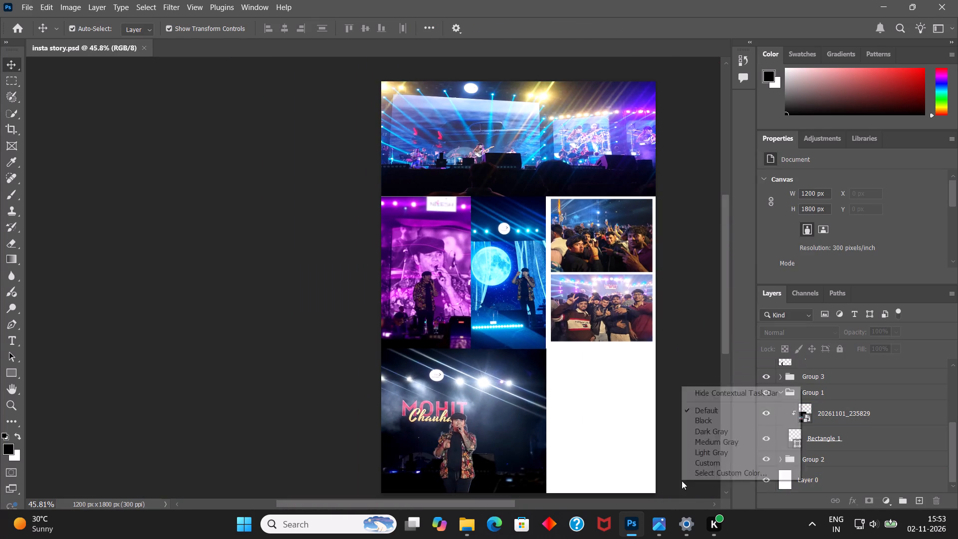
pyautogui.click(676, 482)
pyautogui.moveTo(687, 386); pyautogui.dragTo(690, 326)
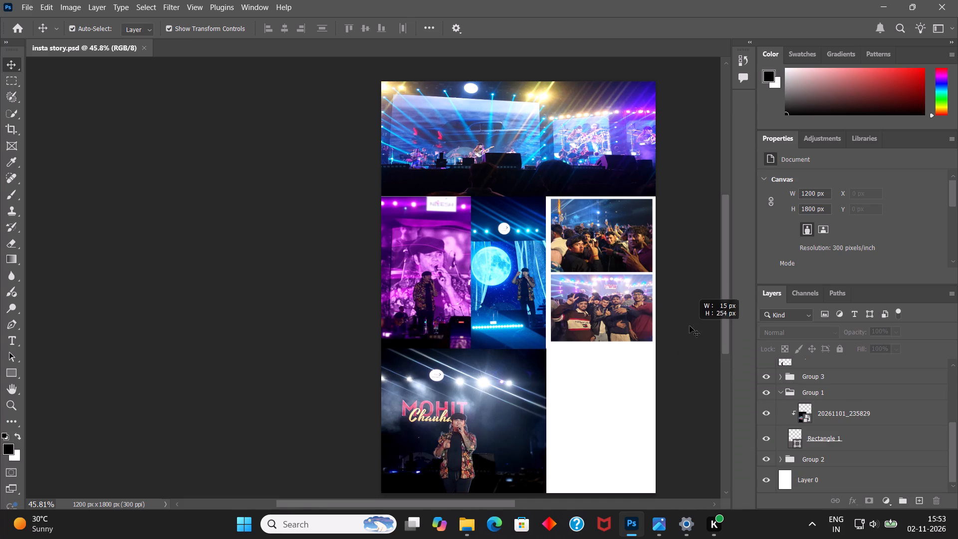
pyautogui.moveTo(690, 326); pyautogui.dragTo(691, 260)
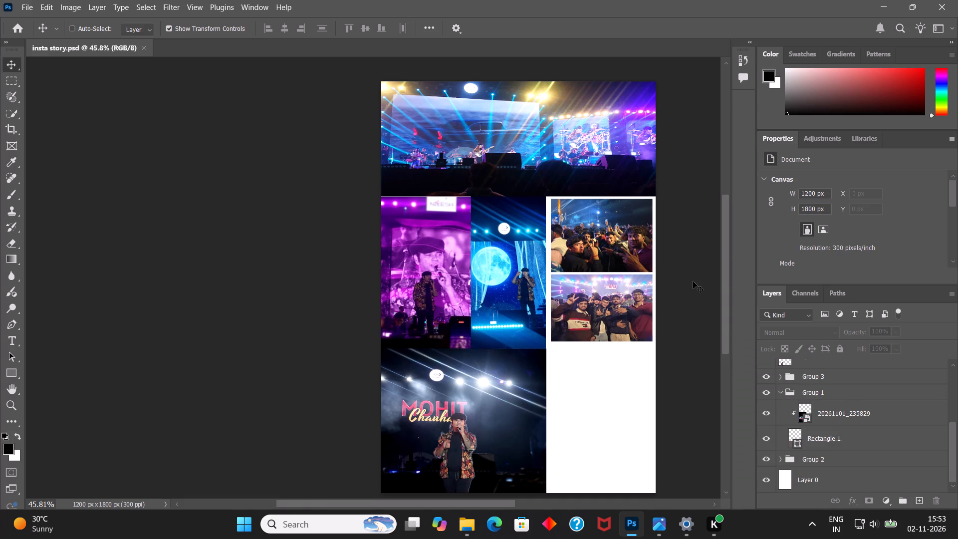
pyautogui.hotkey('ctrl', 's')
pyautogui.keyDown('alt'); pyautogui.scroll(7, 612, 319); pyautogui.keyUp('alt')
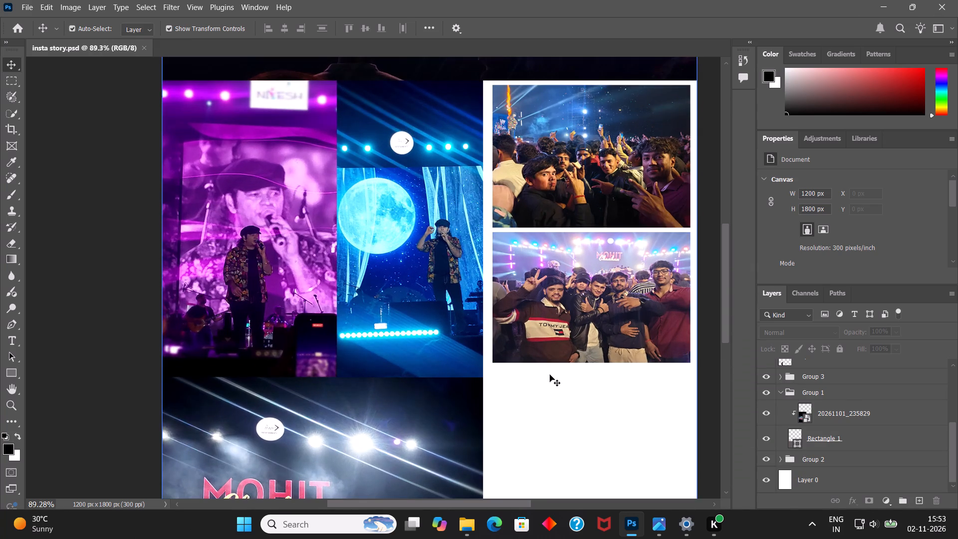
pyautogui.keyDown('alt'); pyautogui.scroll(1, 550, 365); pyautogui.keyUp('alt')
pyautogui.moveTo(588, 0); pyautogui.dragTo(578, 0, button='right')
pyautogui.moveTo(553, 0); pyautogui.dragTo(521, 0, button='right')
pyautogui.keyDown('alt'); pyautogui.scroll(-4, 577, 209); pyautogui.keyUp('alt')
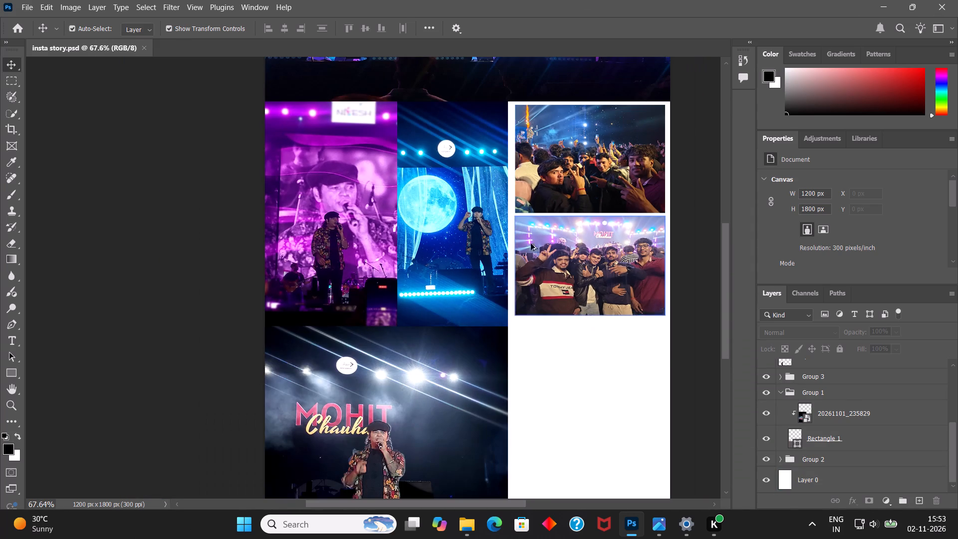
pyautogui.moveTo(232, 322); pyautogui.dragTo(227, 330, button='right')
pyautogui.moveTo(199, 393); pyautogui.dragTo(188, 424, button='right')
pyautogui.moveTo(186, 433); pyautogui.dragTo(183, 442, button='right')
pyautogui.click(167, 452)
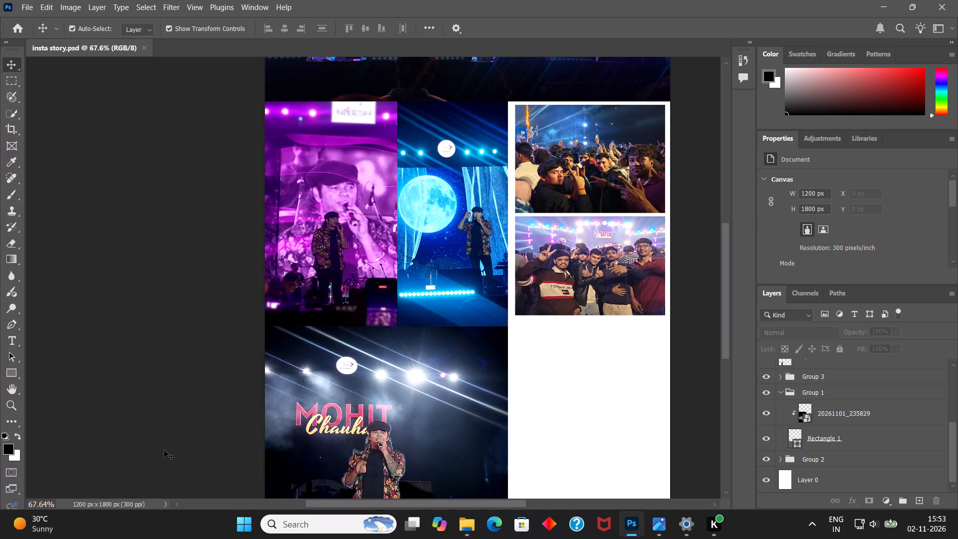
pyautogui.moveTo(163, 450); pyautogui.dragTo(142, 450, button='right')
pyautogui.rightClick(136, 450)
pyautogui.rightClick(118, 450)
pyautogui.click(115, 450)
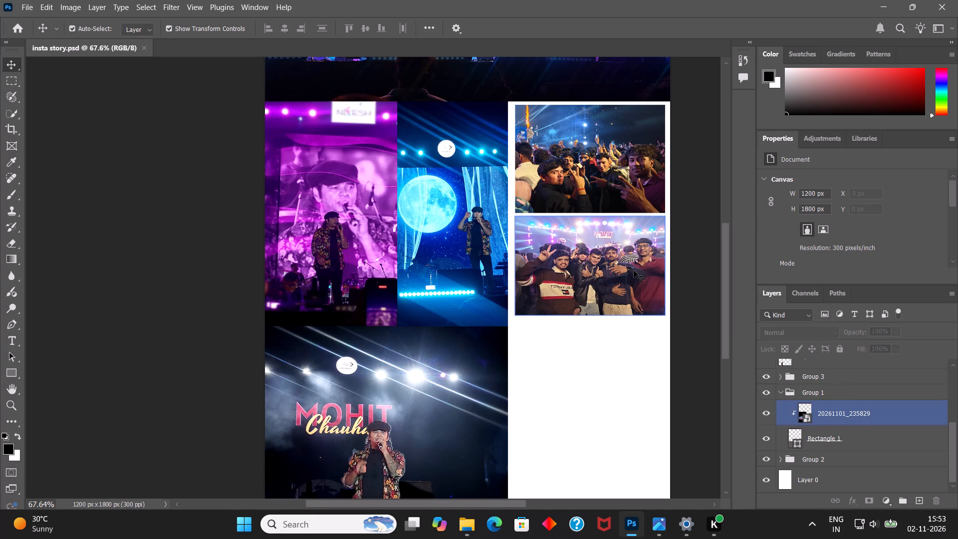
# Select the crowd photo in the white column and nudge it slightly down, to X 743 px and Y 516 px.
pyautogui.keyDown('alt'); pyautogui.scroll(4, 634, 270); pyautogui.keyUp('alt')
pyautogui.scroll(3, 634, 270)
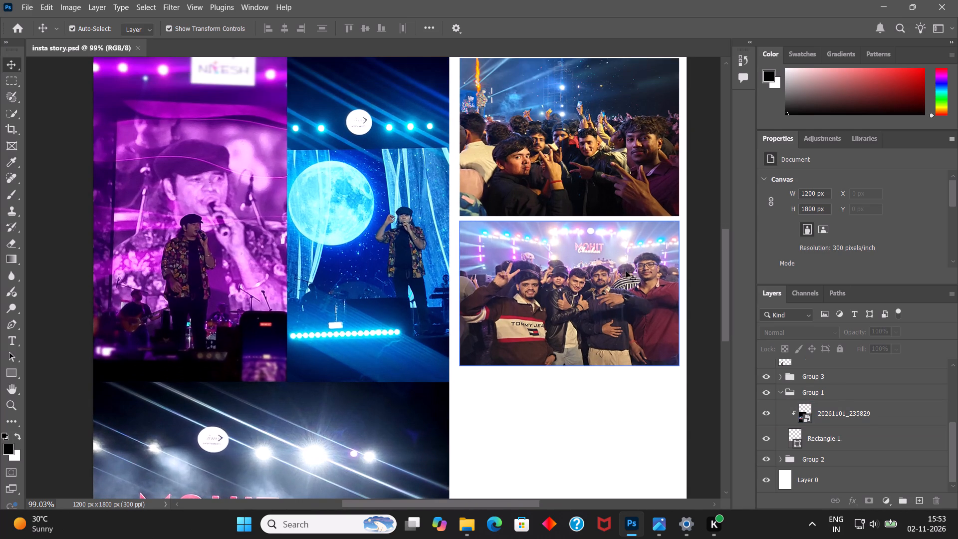
pyautogui.scroll(6, 598, 247)
pyautogui.moveTo(600, 0); pyautogui.dragTo(587, 0, button='right')
pyautogui.rightClick(538, 0)
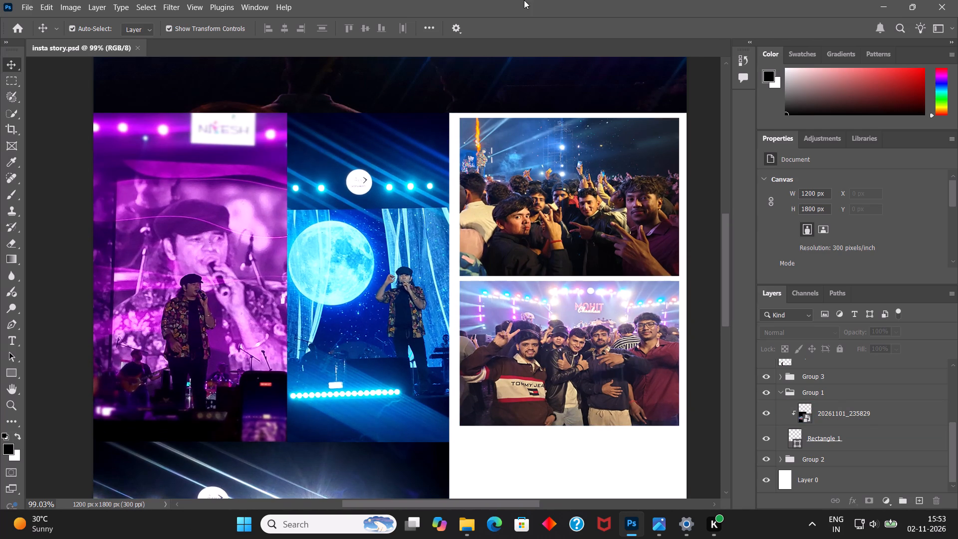
pyautogui.click(563, 187)
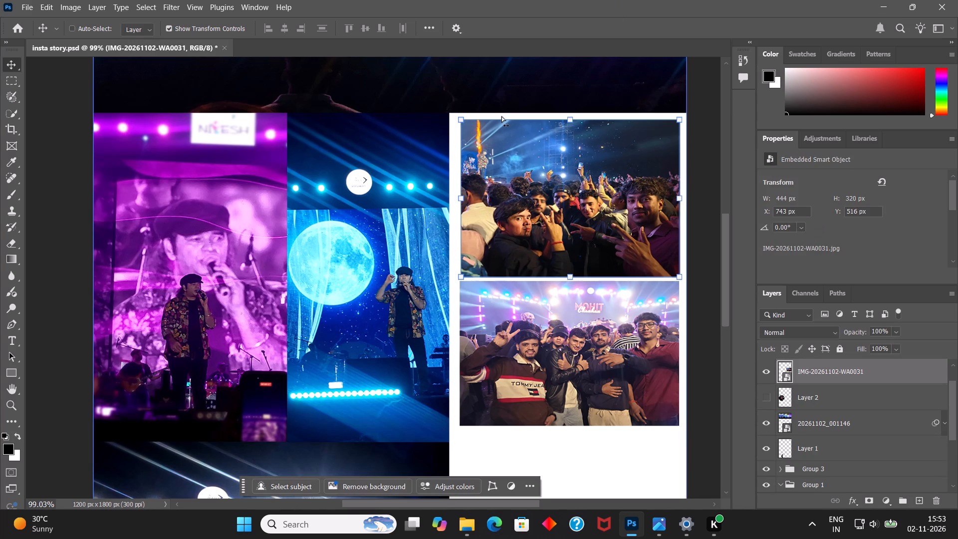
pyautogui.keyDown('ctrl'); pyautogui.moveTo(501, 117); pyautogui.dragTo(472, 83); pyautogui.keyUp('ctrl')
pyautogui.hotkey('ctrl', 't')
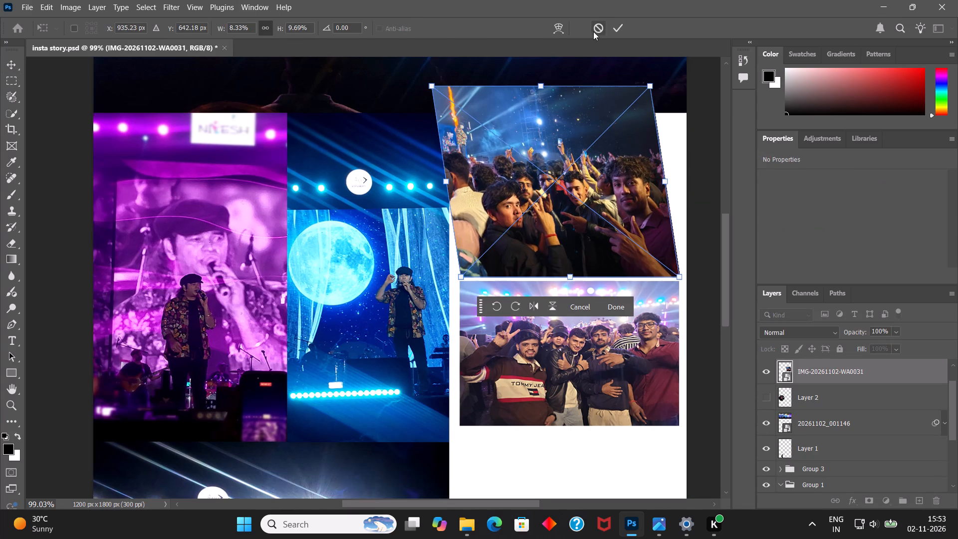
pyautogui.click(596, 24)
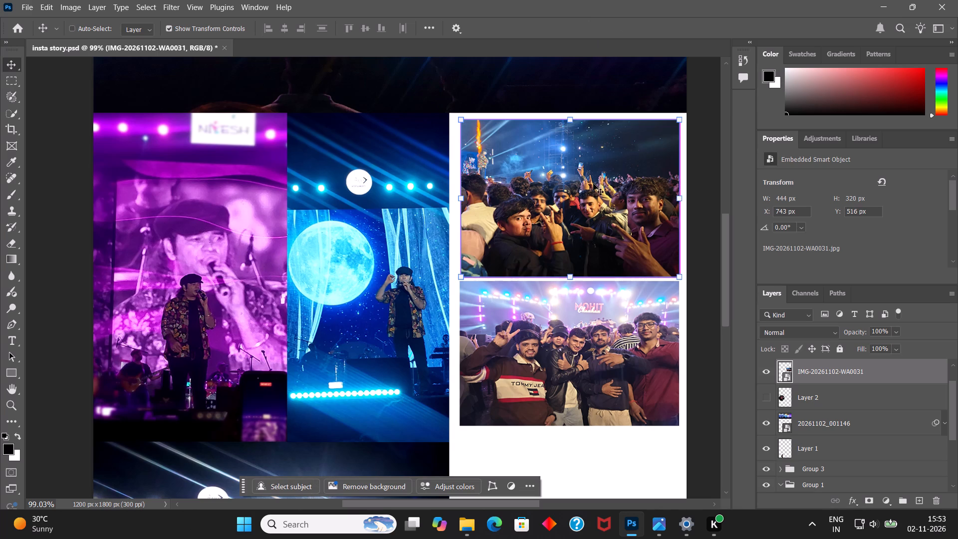
# Set the crowd photo's horizontal reference position to 963 px, lining it up with the group photo below, and save the document.
pyautogui.hotkey('ctrl', 't')
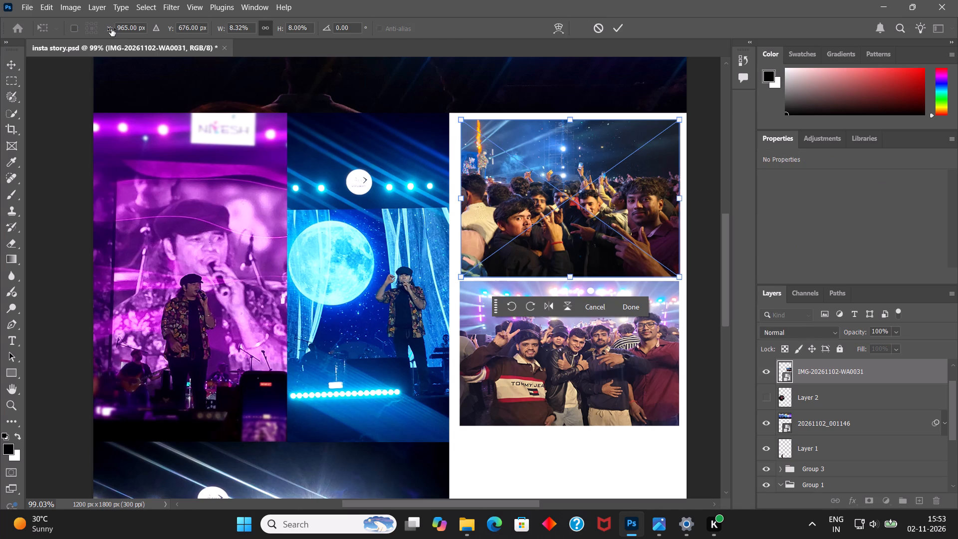
pyautogui.click(111, 29)
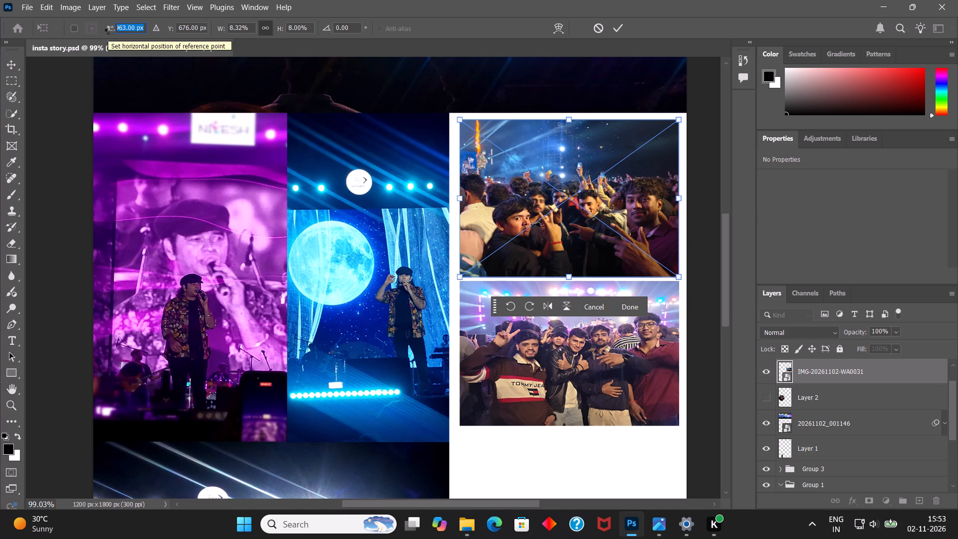
pyautogui.click(554, 382)
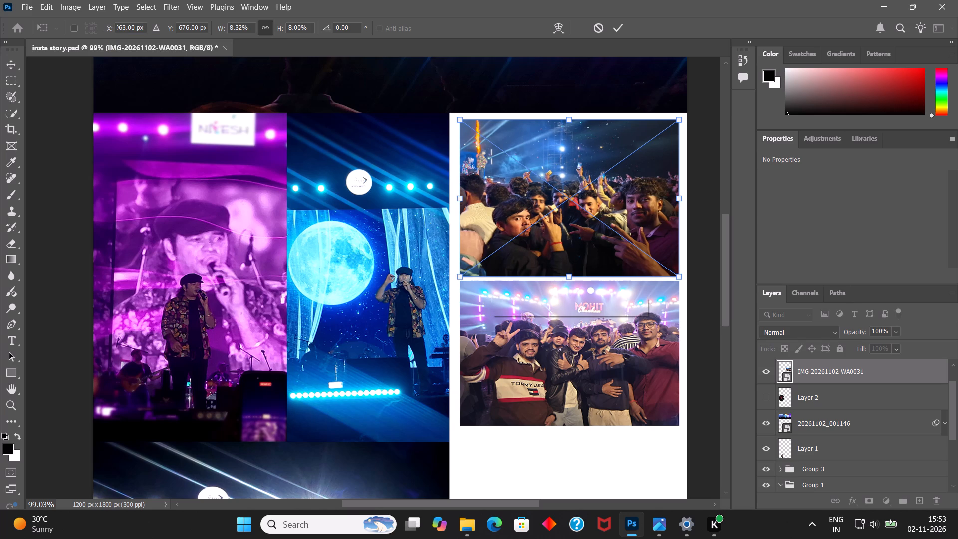
pyautogui.click(618, 31)
pyautogui.click(701, 107)
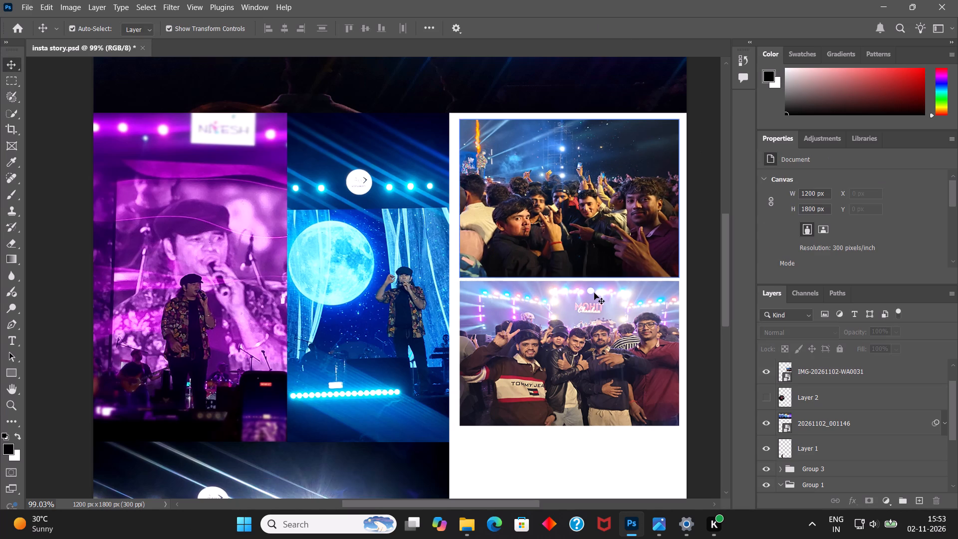
pyautogui.hotkey('ctrl', 's')
# Examine the overall collage layout and photo alignment up close and at full view, and save the document.
pyautogui.keyDown('alt'); pyautogui.scroll(-6, 583, 288); pyautogui.keyUp('alt')
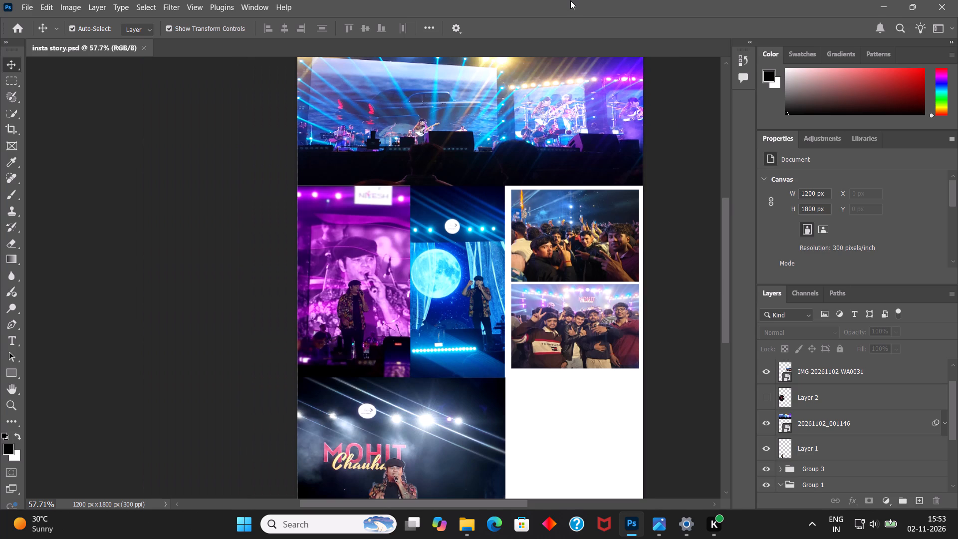
pyautogui.keyDown('alt'); pyautogui.scroll(-5, 681, 163); pyautogui.keyUp('alt')
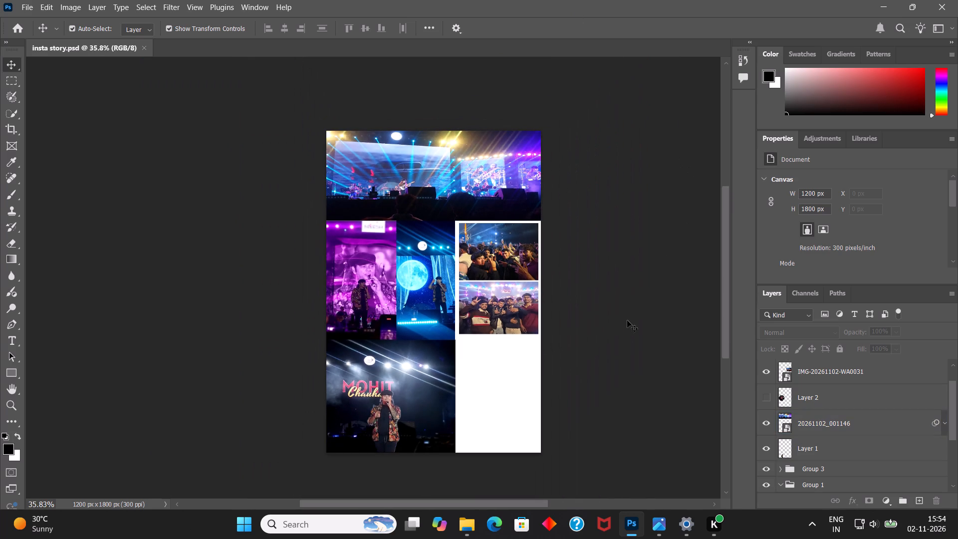
pyautogui.rightClick(623, 334)
pyautogui.moveTo(598, 354); pyautogui.dragTo(580, 360, button='right')
pyautogui.click(573, 363)
pyautogui.keyDown('alt'); pyautogui.scroll(3, 480, 324); pyautogui.keyUp('alt')
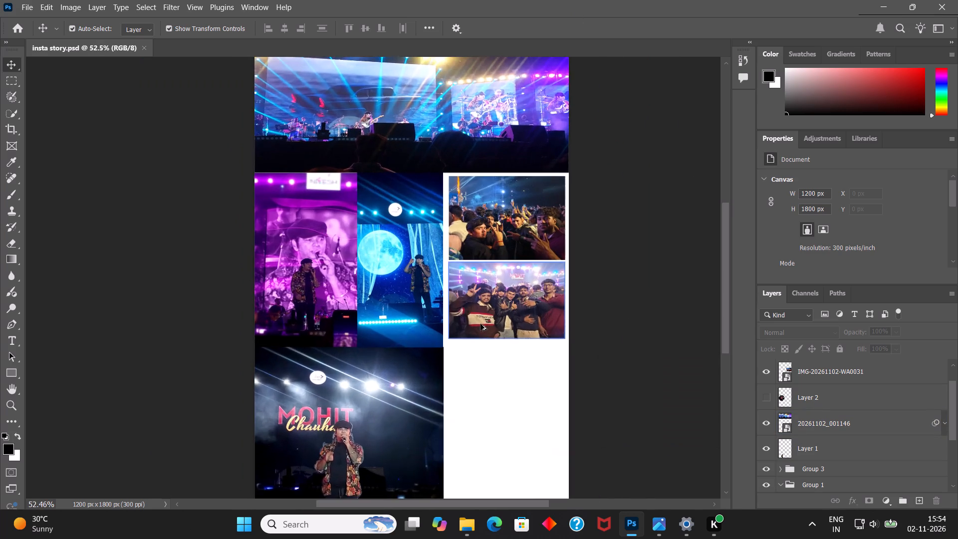
pyautogui.keyDown('alt'); pyautogui.scroll(4, 480, 324); pyautogui.keyUp('alt')
pyautogui.press('space')
pyautogui.press('space')
pyautogui.press('space')
pyautogui.press('space')
pyautogui.press('space')
pyautogui.press('space')
pyautogui.press('space')
pyautogui.press('space')
pyautogui.press('space')
pyautogui.press('space')
pyautogui.press('space')
pyautogui.press('space')
pyautogui.press('space')
pyautogui.press('space')
pyautogui.press('space')
pyautogui.press('space')
pyautogui.press('space')
pyautogui.press('space')
pyautogui.press('space')
pyautogui.press('space')
pyautogui.moveTo(327, 213); pyautogui.dragTo(327, 366)
pyautogui.keyDown('alt'); pyautogui.scroll(-5, 327, 366); pyautogui.keyUp('alt')
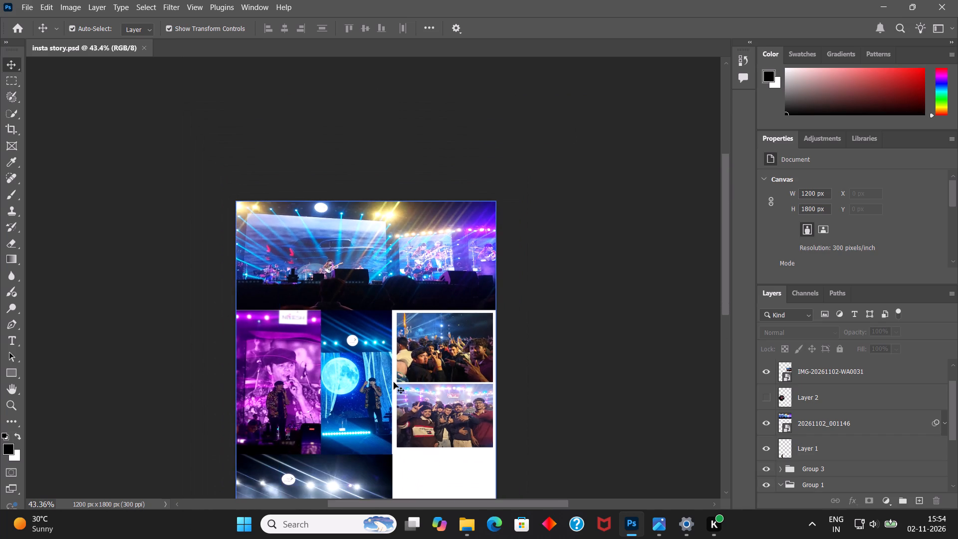
pyautogui.hotkey('ctrl', '0')
pyautogui.hotkey('ctrl', 's')
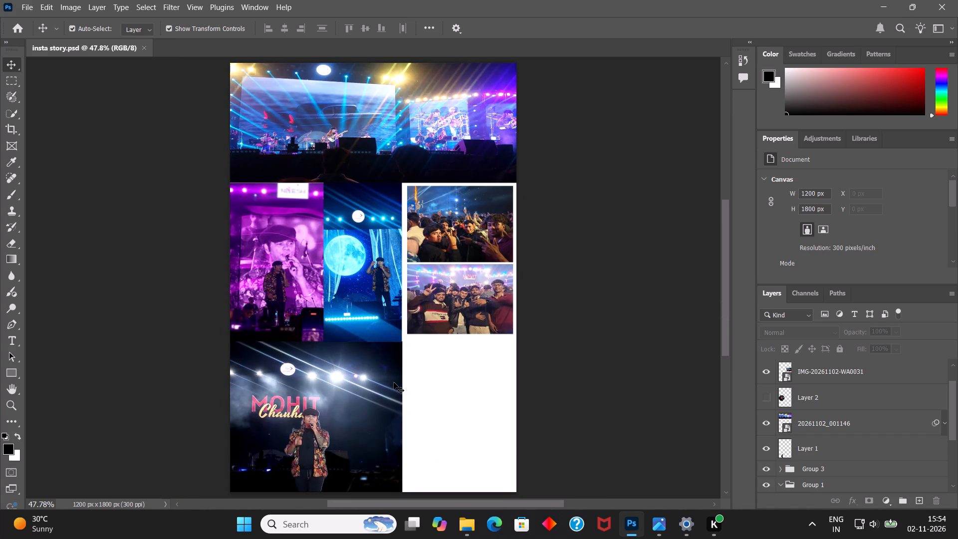
pyautogui.rightClick(600, 0)
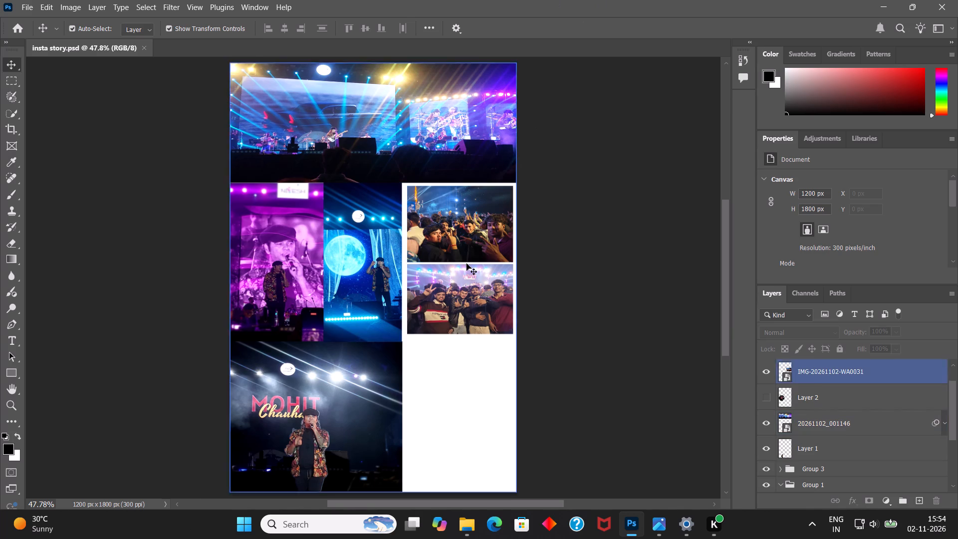
# Select the crowd and group photos together, shift them to a horizontal reference position of 960 px, and save the document.
pyautogui.keyDown('alt'); pyautogui.scroll(8, 590, 300); pyautogui.keyUp('alt')
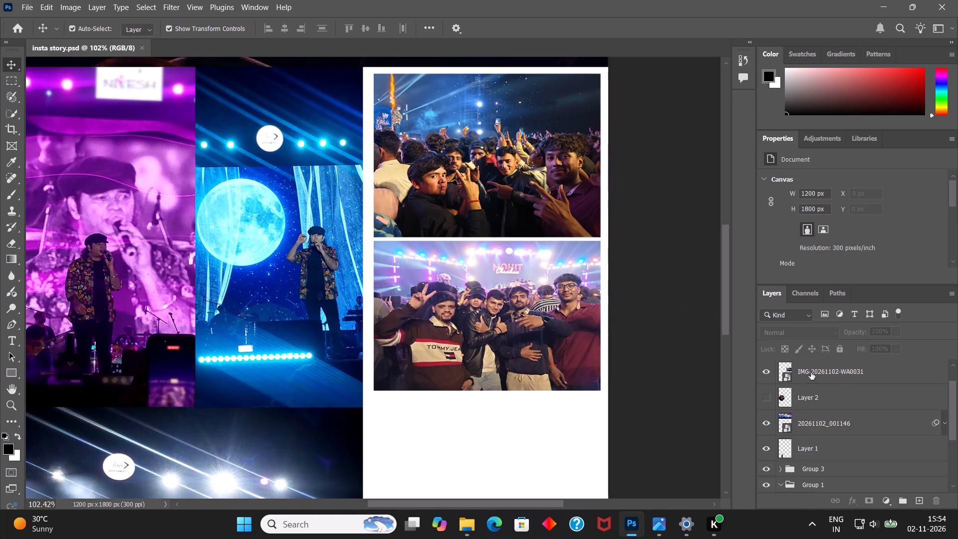
pyautogui.scroll(4, 793, 357)
pyautogui.scroll(-6, 844, 406)
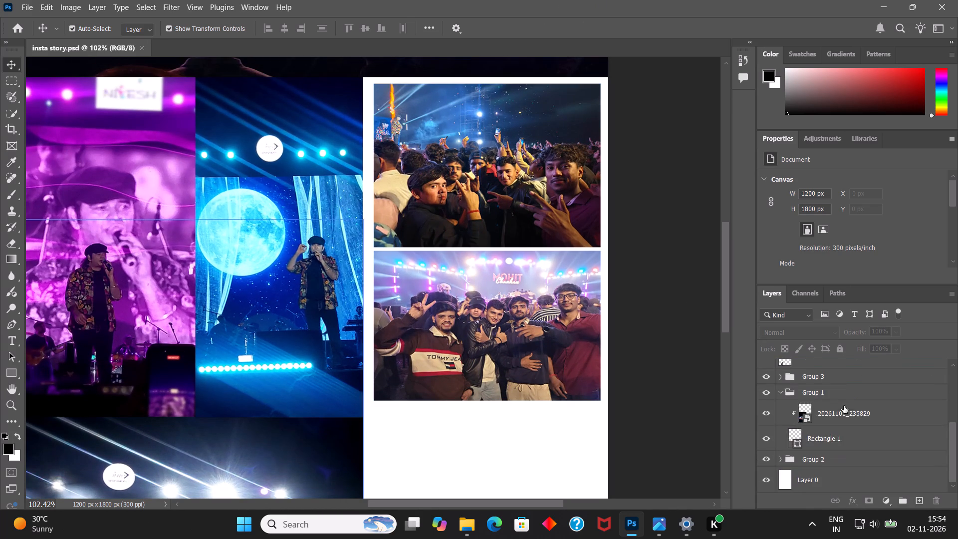
pyautogui.scroll(-5, 844, 406)
pyautogui.click(500, 155)
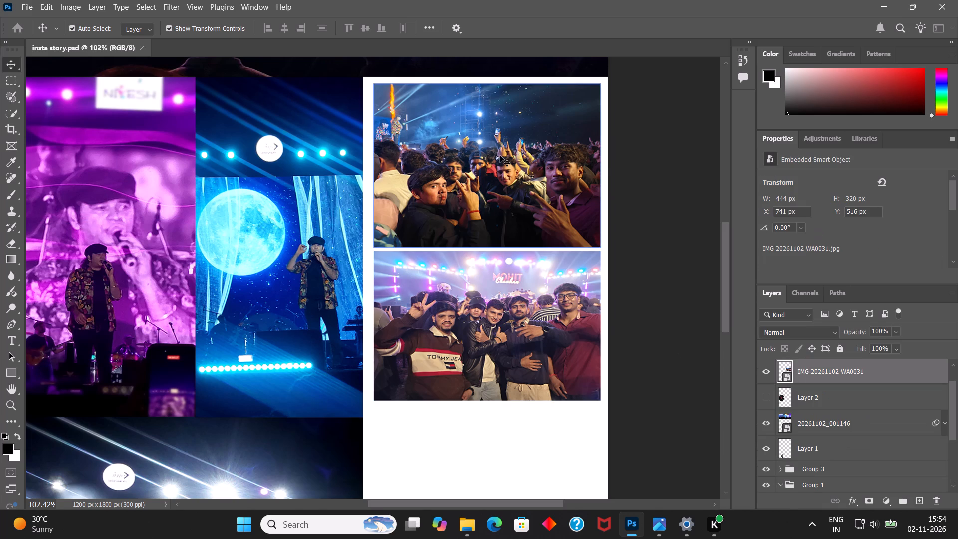
pyautogui.click(532, 345)
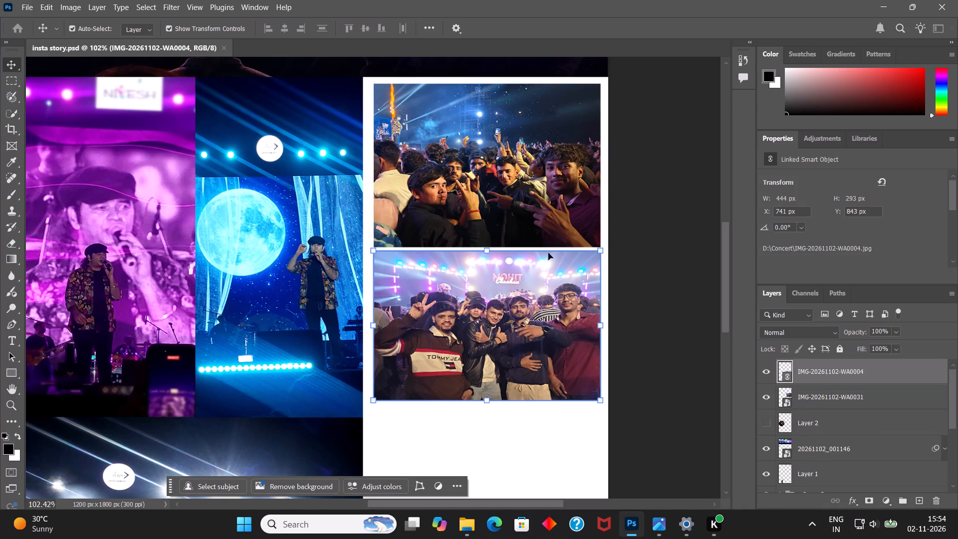
pyautogui.keyDown('ctrl'); pyautogui.click(839, 396); pyautogui.keyUp('ctrl')
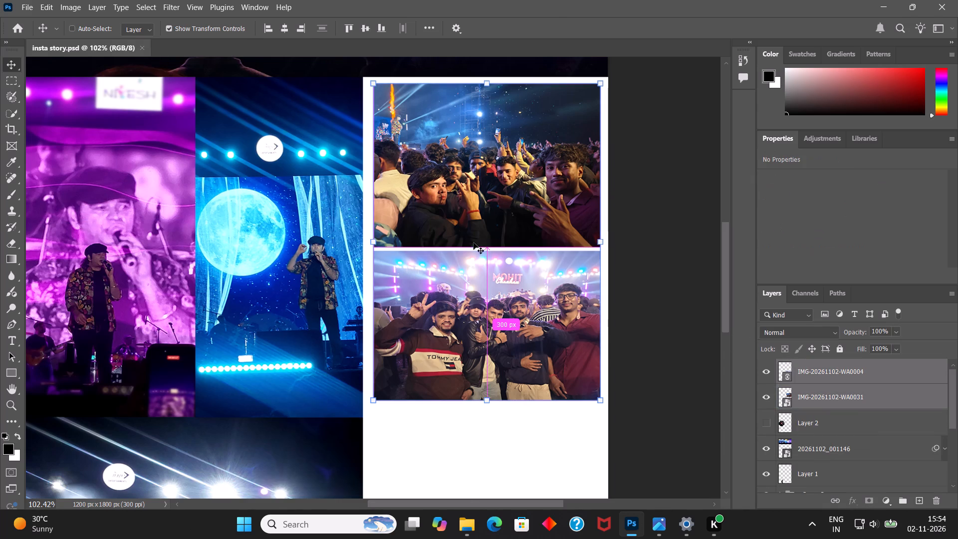
pyautogui.hotkey('ctrl', 't')
pyautogui.moveTo(105, 28); pyautogui.dragTo(101, 30)
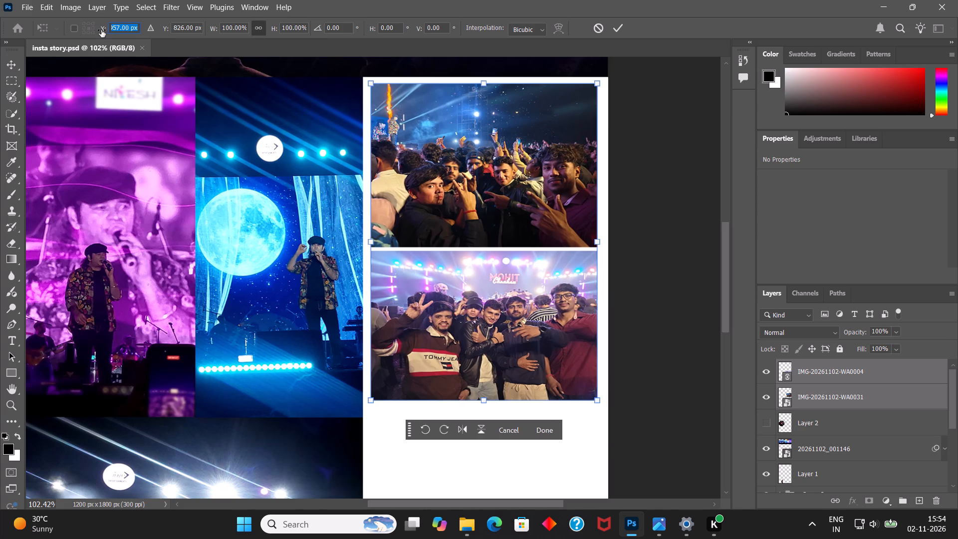
pyautogui.moveTo(101, 30); pyautogui.dragTo(102, 33)
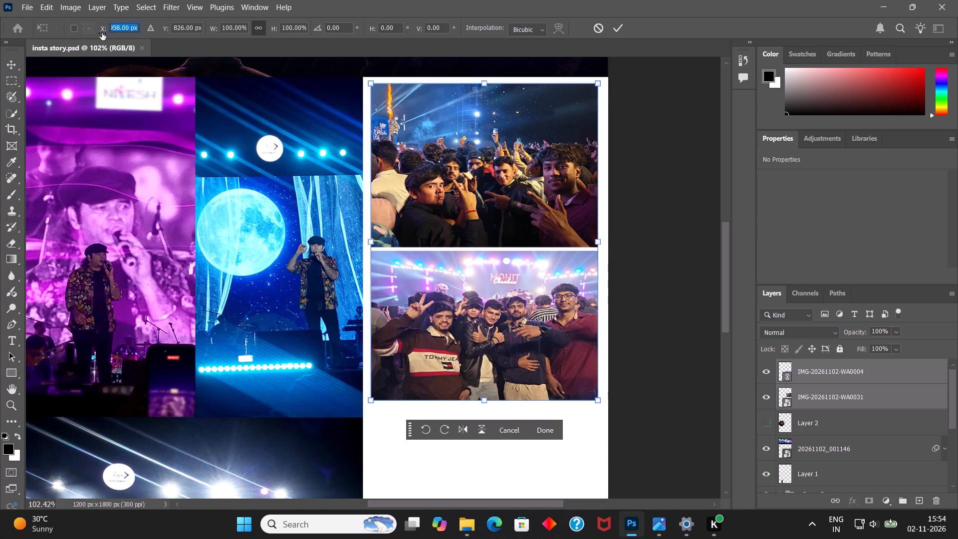
pyautogui.moveTo(102, 33); pyautogui.dragTo(103, 33)
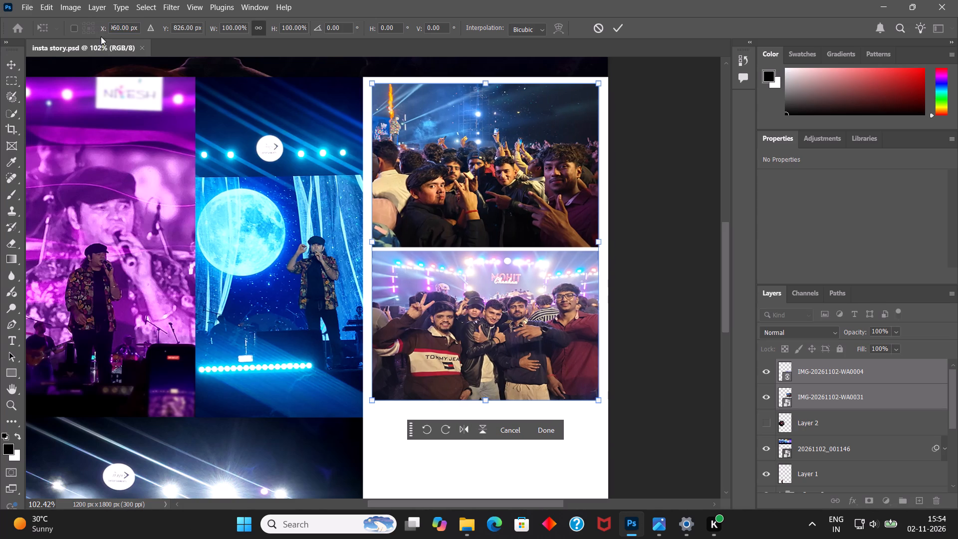
pyautogui.click(608, 30)
pyautogui.click(613, 30)
pyautogui.click(668, 105)
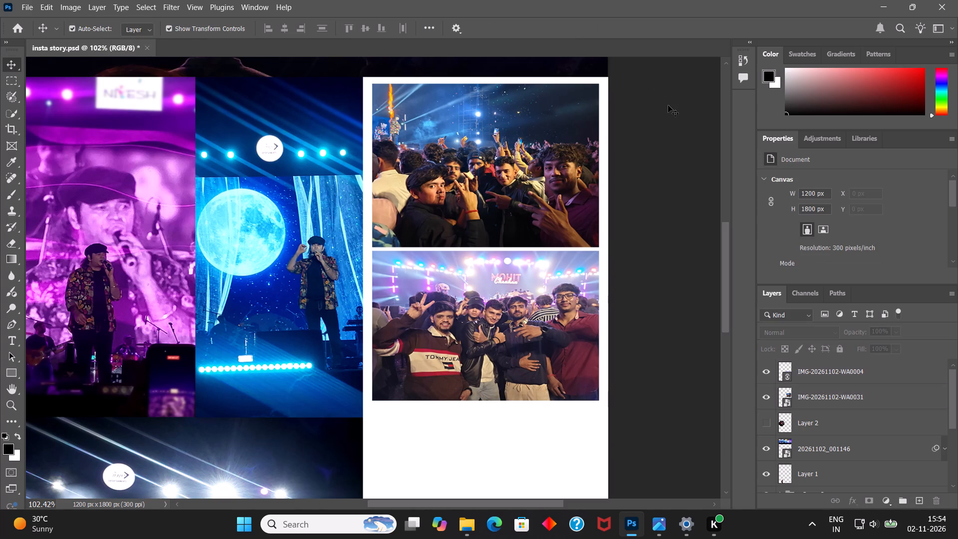
pyautogui.hotkey('ctrl', 's')
# Examine the margins around the crowd and group photos up close and within the whole collage.
pyautogui.moveTo(639, 0); pyautogui.dragTo(622, 0, button='right')
pyautogui.rightClick(601, 0)
pyautogui.click(566, 7)
pyautogui.keyDown('alt'); pyautogui.scroll(4, 571, 157); pyautogui.keyUp('alt')
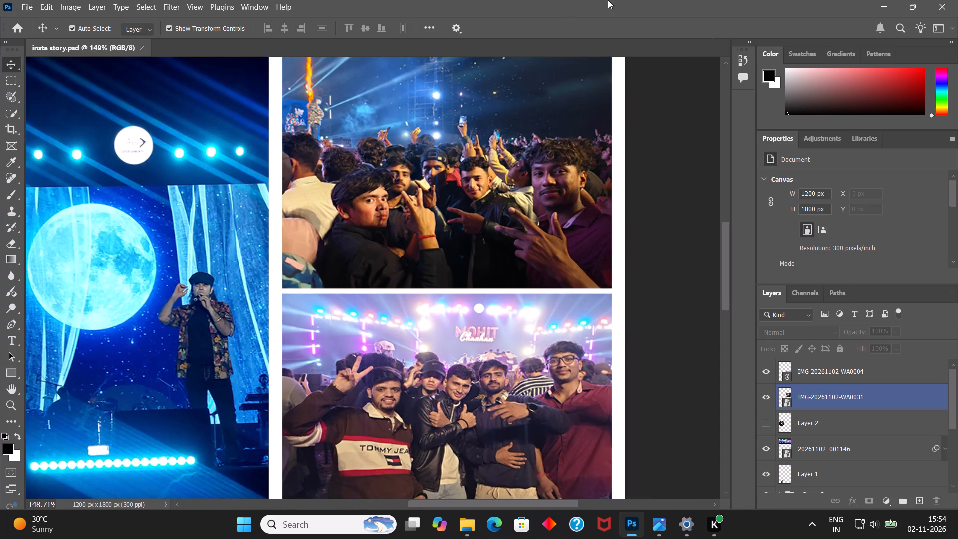
pyautogui.keyDown('alt'); pyautogui.rightClick(609, 0); pyautogui.keyUp('alt')
pyautogui.rightClick(582, 0)
pyautogui.rightClick(563, 0)
pyautogui.click(546, 0)
pyautogui.keyDown('alt'); pyautogui.scroll(-6, 514, 223); pyautogui.keyUp('alt')
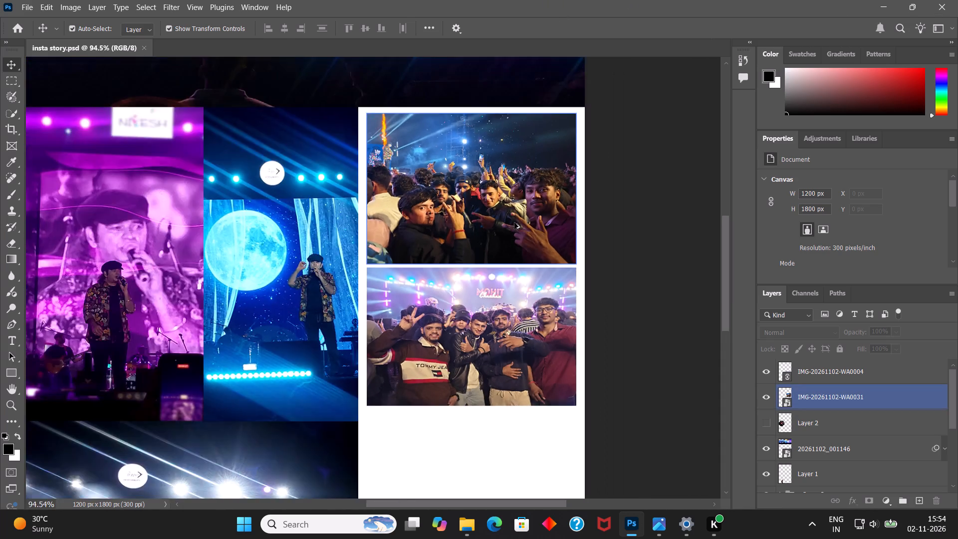
pyautogui.keyDown('alt'); pyautogui.scroll(-3, 514, 223); pyautogui.keyUp('alt')
pyautogui.keyDown('alt'); pyautogui.scroll(-5, 564, 275); pyautogui.keyUp('alt')
pyautogui.press('space')
pyautogui.press('space')
pyautogui.press('space')
pyautogui.press('space')
pyautogui.press('space')
pyautogui.moveTo(438, 284); pyautogui.dragTo(484, 281)
pyautogui.rightClick(606, 270)
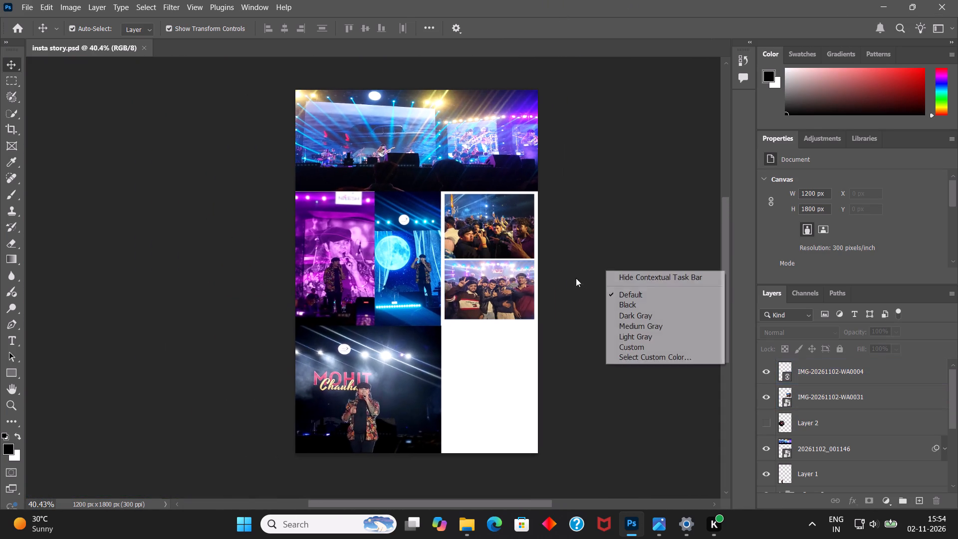
pyautogui.rightClick(568, 279)
pyautogui.click(557, 308)
pyautogui.rightClick(596, 407)
pyautogui.moveTo(590, 418); pyautogui.dragTo(582, 424, button='right')
pyautogui.click(568, 427)
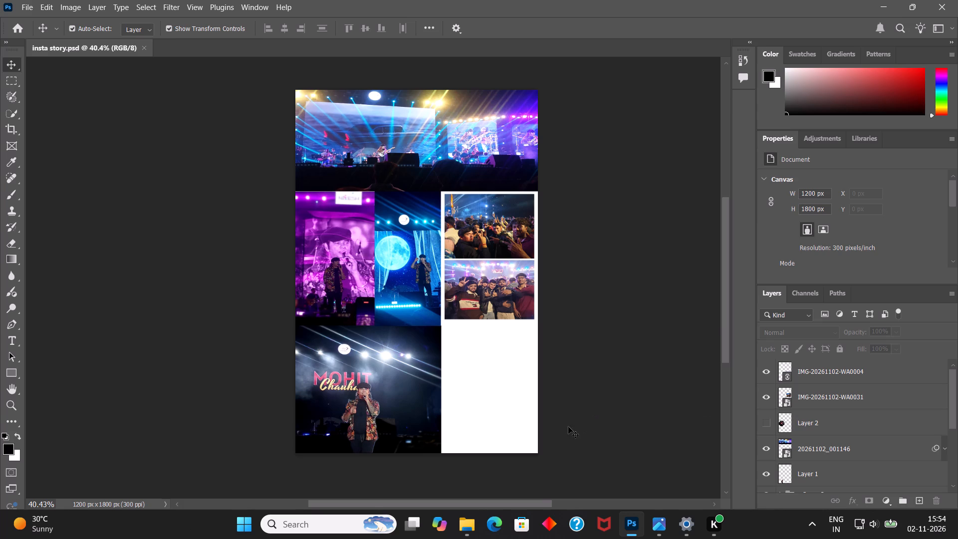
pyautogui.rightClick(628, 443)
pyautogui.moveTo(619, 443); pyautogui.dragTo(605, 443, button='right')
pyautogui.click(594, 443)
pyautogui.scroll(3, 577, 400)
pyautogui.scroll(-1, 577, 400)
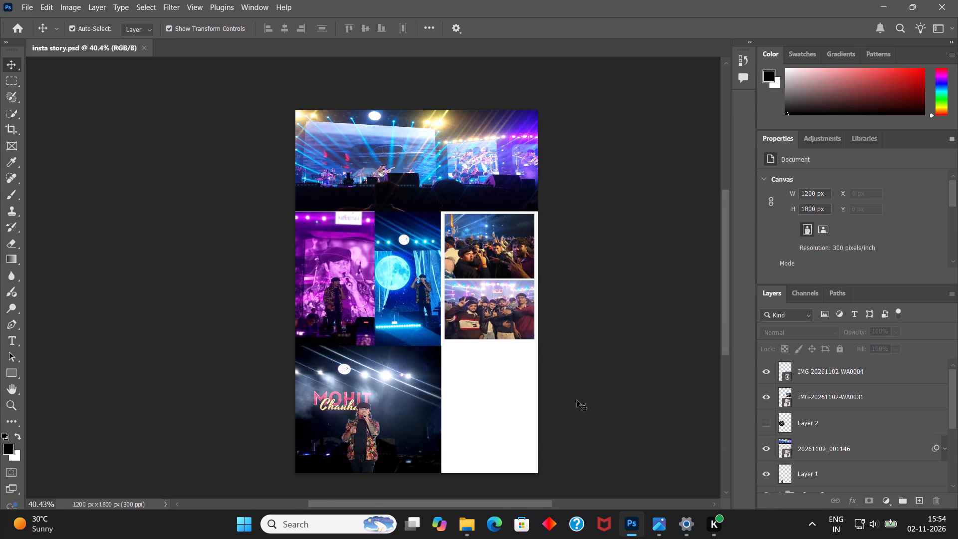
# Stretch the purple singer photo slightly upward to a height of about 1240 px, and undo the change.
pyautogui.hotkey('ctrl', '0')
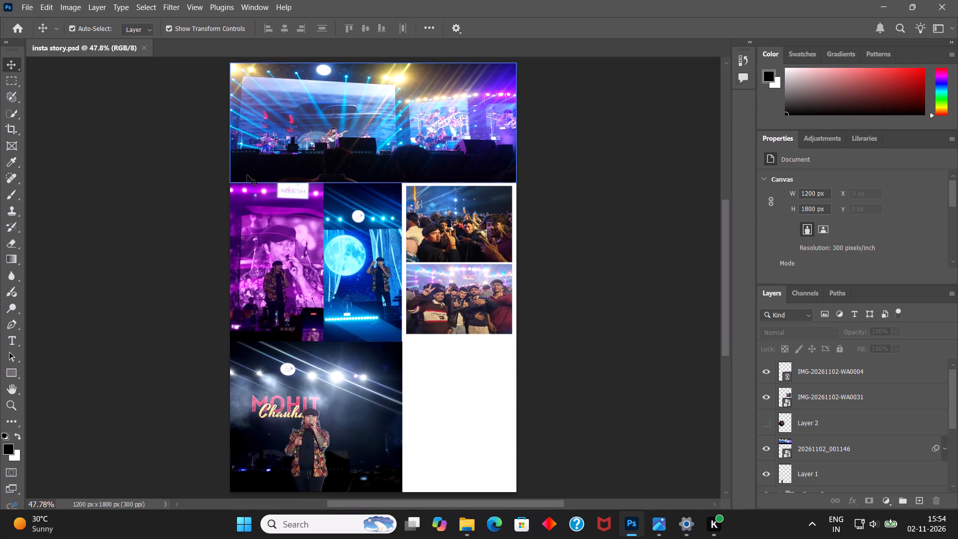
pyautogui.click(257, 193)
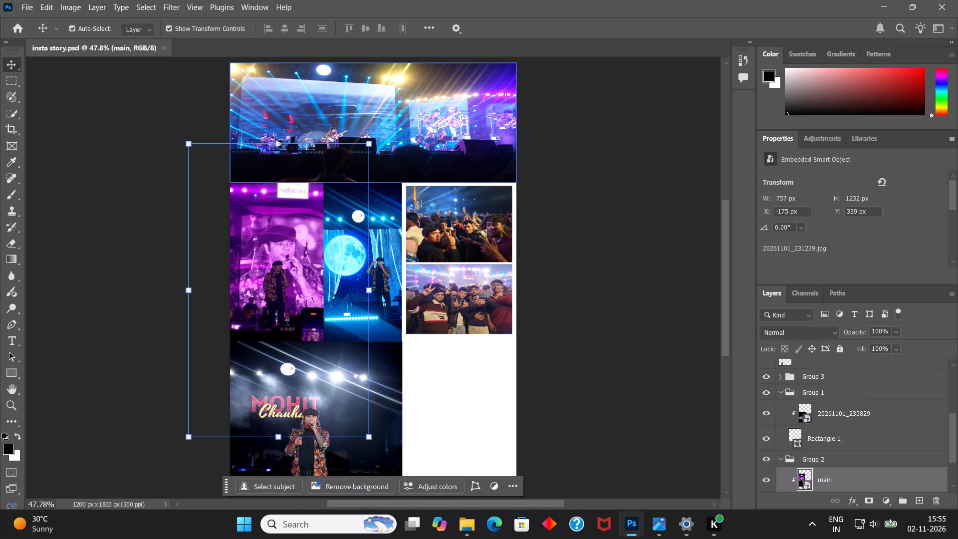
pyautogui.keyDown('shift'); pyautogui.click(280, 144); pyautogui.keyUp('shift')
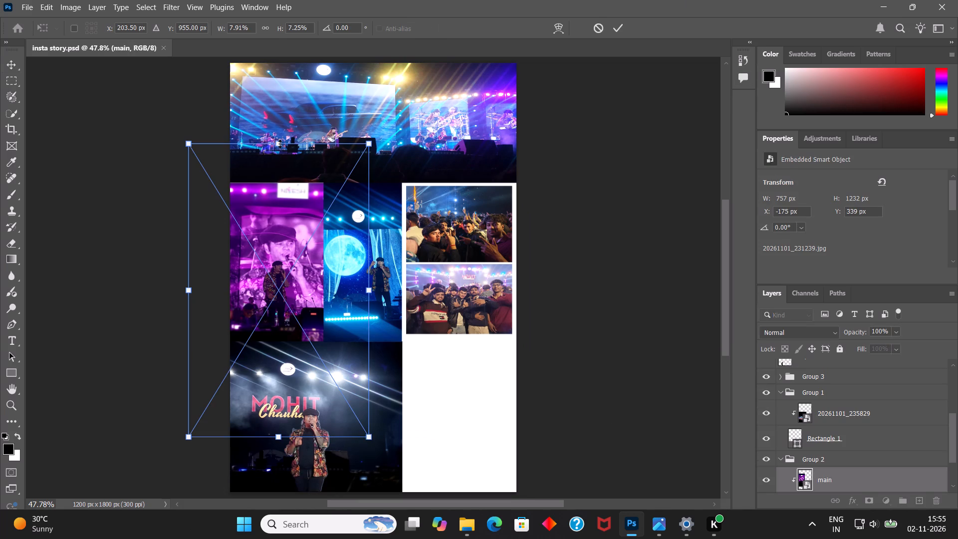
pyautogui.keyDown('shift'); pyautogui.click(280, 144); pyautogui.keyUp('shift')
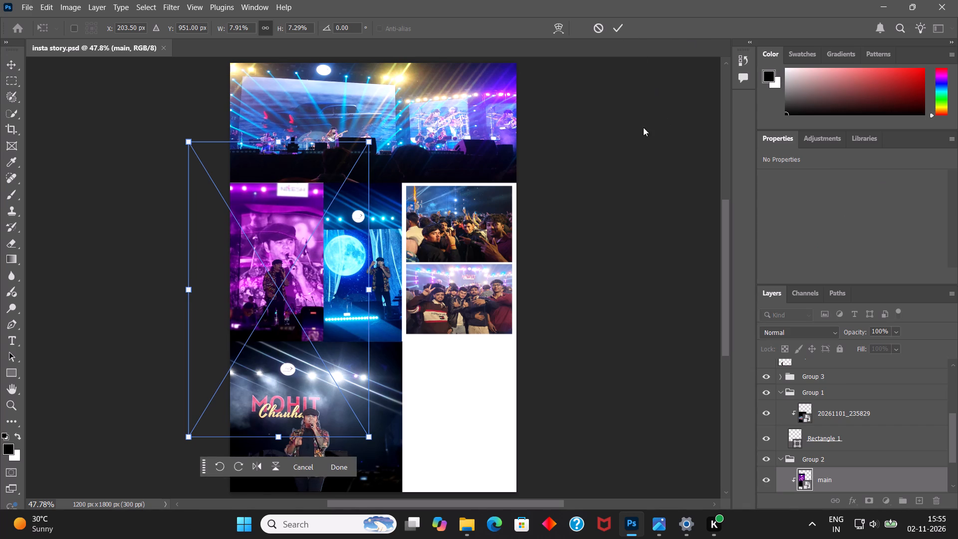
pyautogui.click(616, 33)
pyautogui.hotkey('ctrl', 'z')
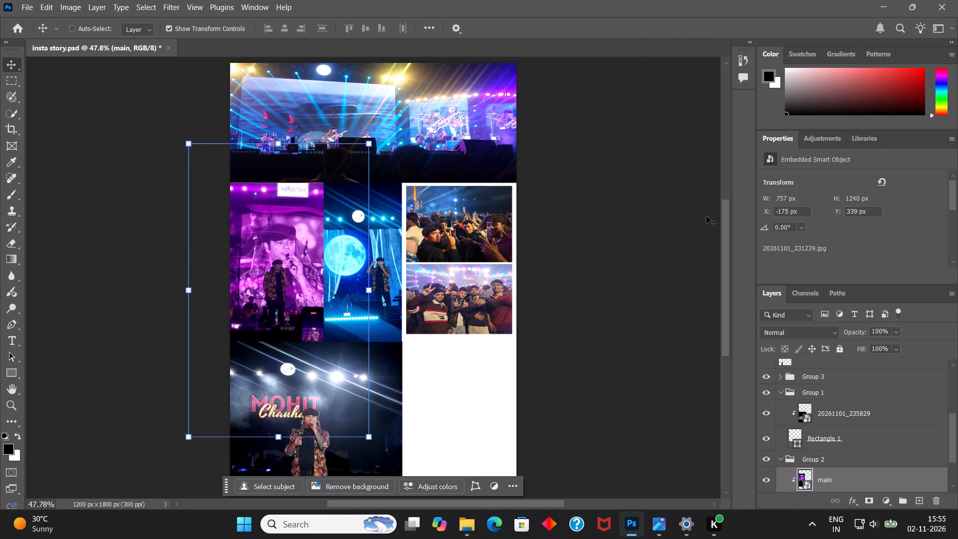
# Stretch Group 2, which holds the purple singer photo, vertically to a height of about 1255 px, and save the document.
pyautogui.click(777, 461)
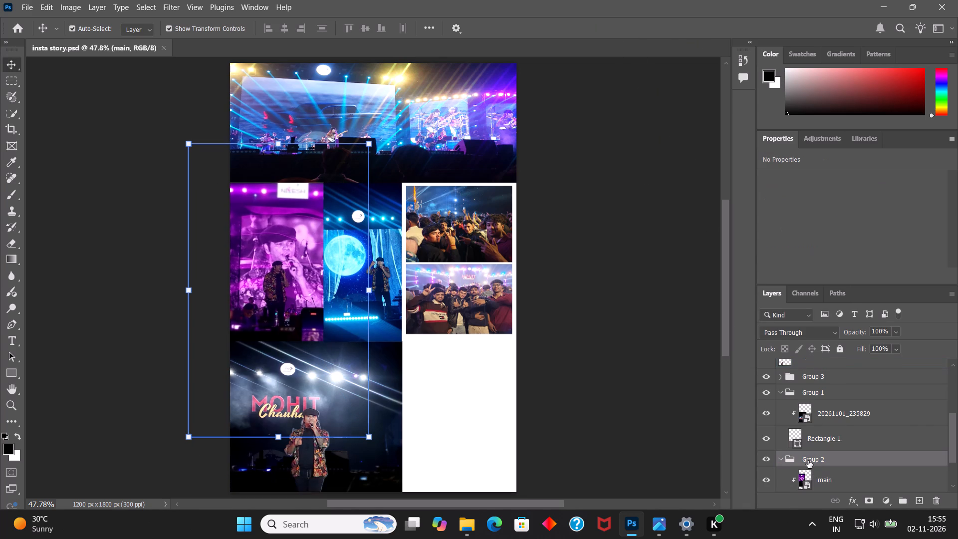
pyautogui.click(838, 461)
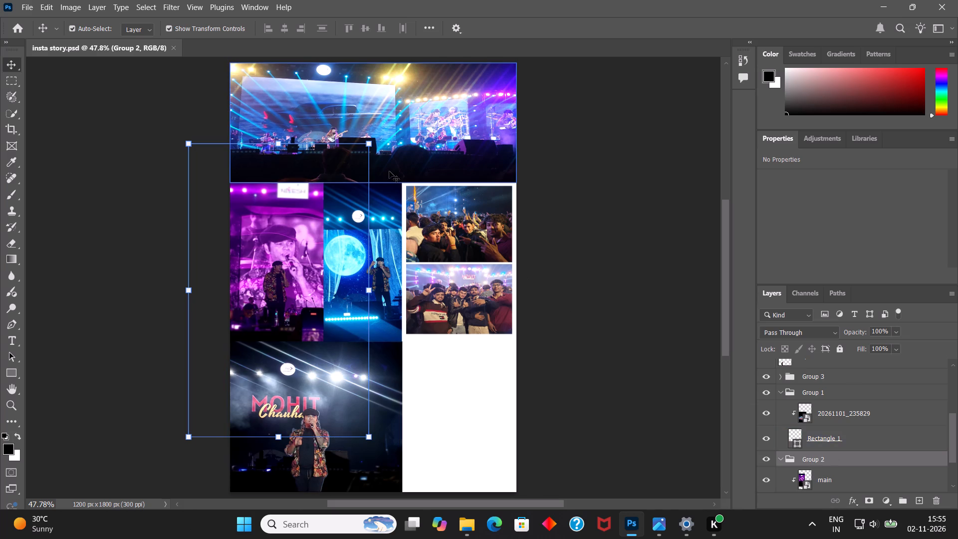
pyautogui.hotkey('ctrl', 't')
pyautogui.keyDown('shift'); pyautogui.click(278, 142); pyautogui.keyUp('shift')
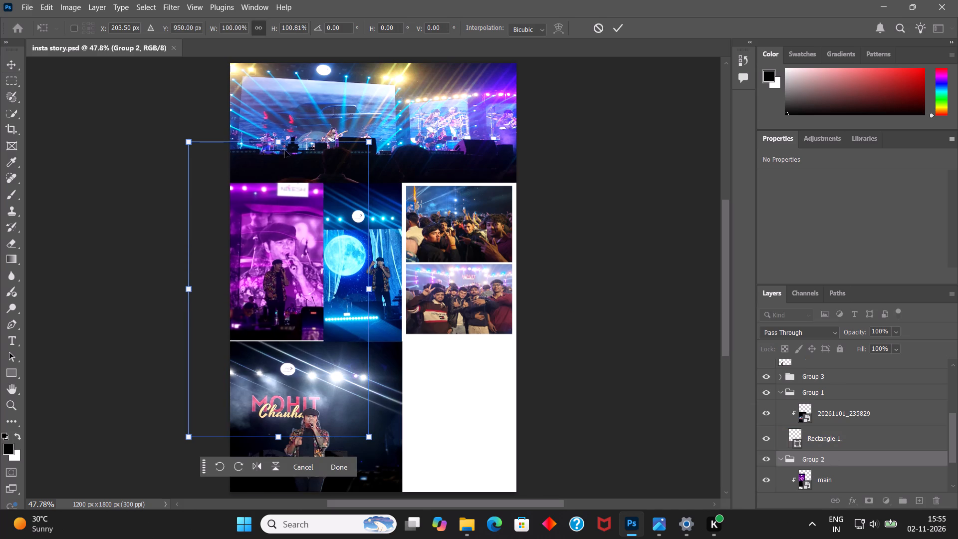
pyautogui.keyDown('shift'); pyautogui.moveTo(281, 435); pyautogui.dragTo(281, 439); pyautogui.keyUp('shift')
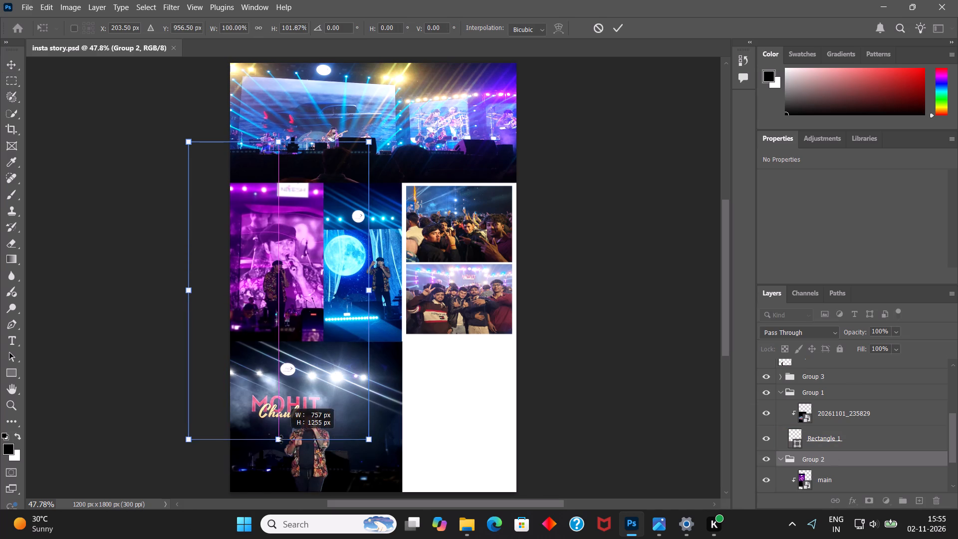
pyautogui.keyDown('shift'); pyautogui.moveTo(281, 439); pyautogui.dragTo(281, 440); pyautogui.keyUp('shift')
pyautogui.click(619, 29)
pyautogui.click(613, 172)
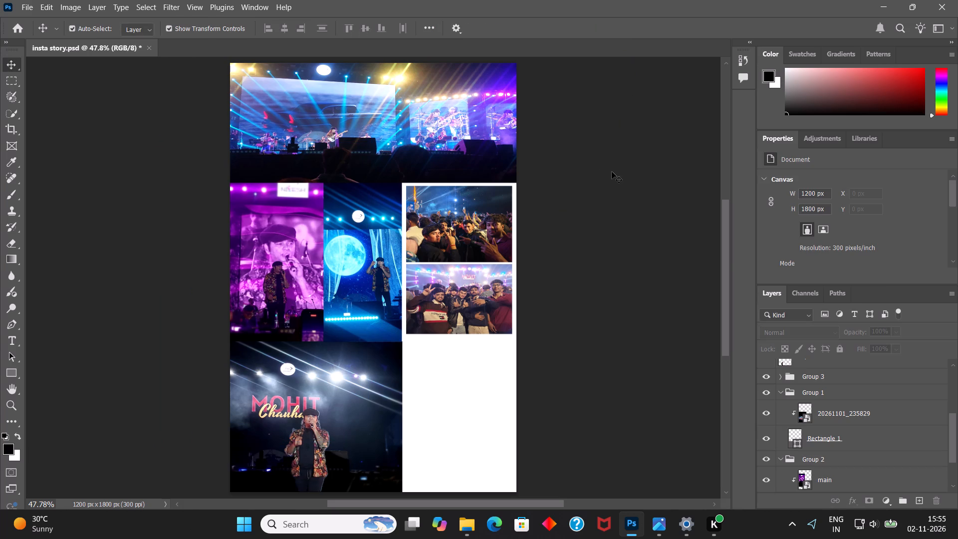
pyautogui.rightClick(612, 172)
pyautogui.click(570, 148)
pyautogui.hotkey('ctrl', 's')
# Examine the photo edges and spacing across the whole collage, and save the document.
pyautogui.scroll(-5, 577, 163)
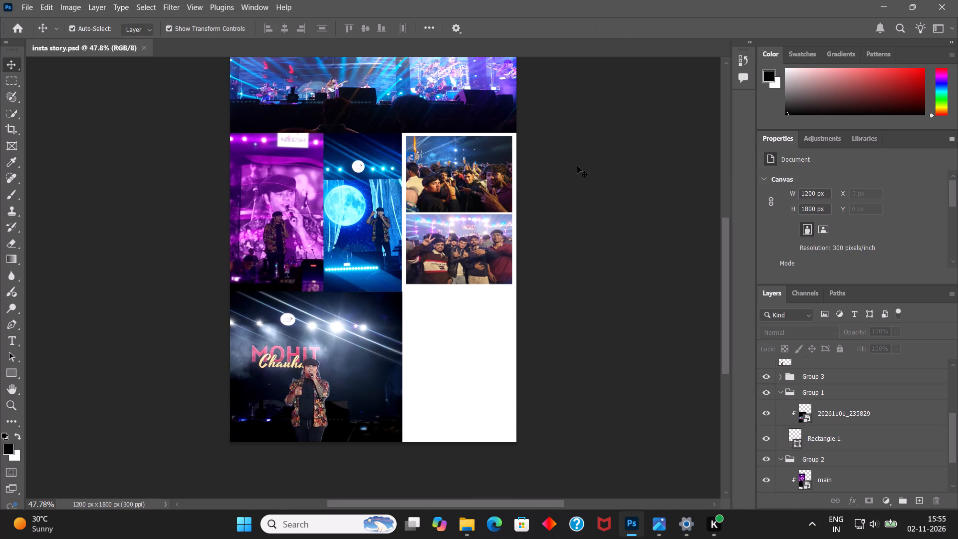
pyautogui.rightClick(589, 229)
pyautogui.click(553, 245)
pyautogui.rightClick(557, 441)
pyautogui.moveTo(533, 449); pyautogui.dragTo(502, 453, button='right')
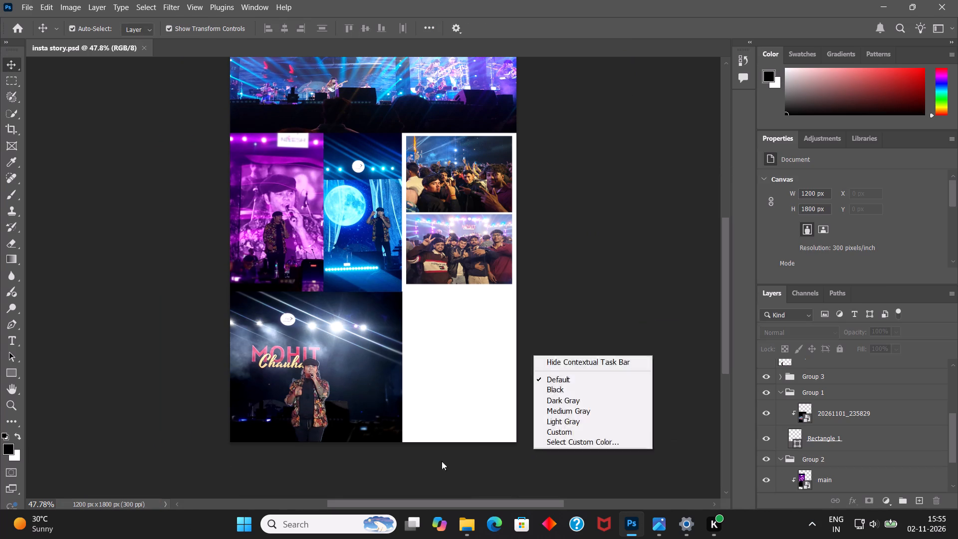
pyautogui.moveTo(426, 462); pyautogui.dragTo(410, 462, button='right')
pyautogui.moveTo(359, 464); pyautogui.dragTo(344, 473, button='right')
pyautogui.click(324, 471)
pyautogui.moveTo(326, 471); pyautogui.dragTo(458, 473)
pyautogui.click(575, 458)
pyautogui.rightClick(577, 458)
pyautogui.rightClick(569, 465)
pyautogui.click(566, 466)
pyautogui.scroll(3, 564, 355)
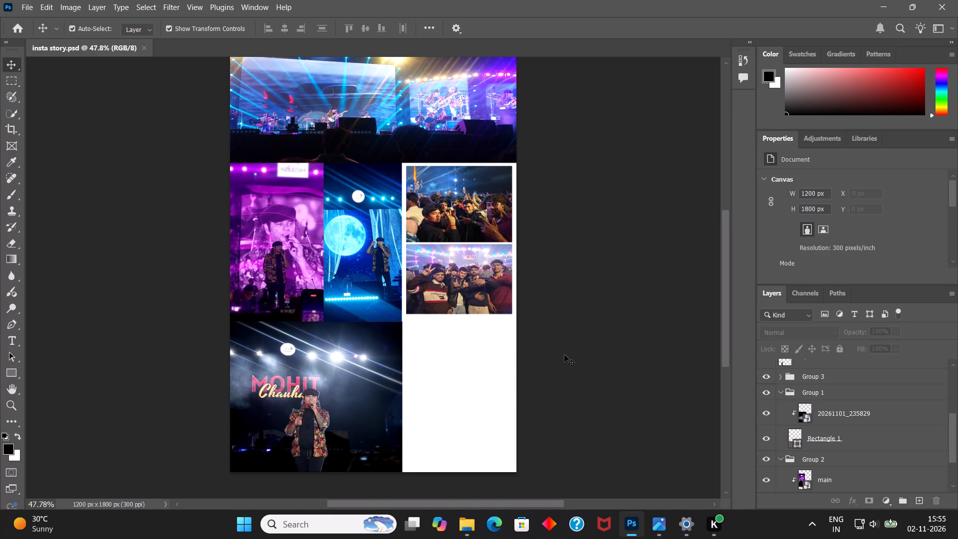
pyautogui.scroll(1, 572, 344)
pyautogui.moveTo(600, 0); pyautogui.dragTo(592, 0, button='right')
pyautogui.click(563, 0)
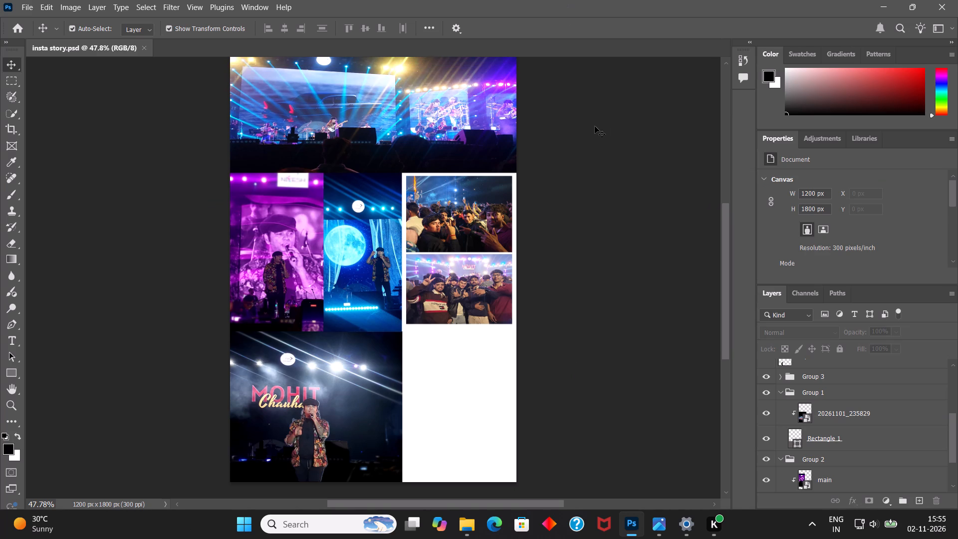
pyautogui.keyDown('alt'); pyautogui.scroll(-1, 593, 130); pyautogui.keyUp('alt')
pyautogui.hotkey('ctrl', '0')
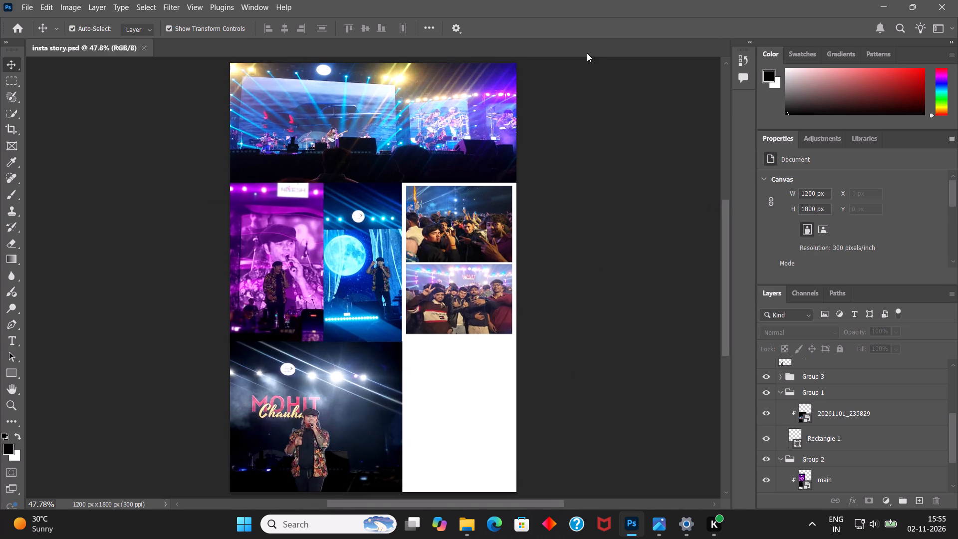
pyautogui.hotkey('ctrl', 's')
pyautogui.moveTo(642, 0); pyautogui.dragTo(634, 0, button='right')
pyautogui.rightClick(609, 148)
pyautogui.rightClick(589, 146)
pyautogui.rightClick(570, 142)
pyautogui.click(557, 133)
pyautogui.rightClick(592, 129)
pyautogui.click(568, 132)
pyautogui.rightClick(593, 422)
pyautogui.rightClick(578, 430)
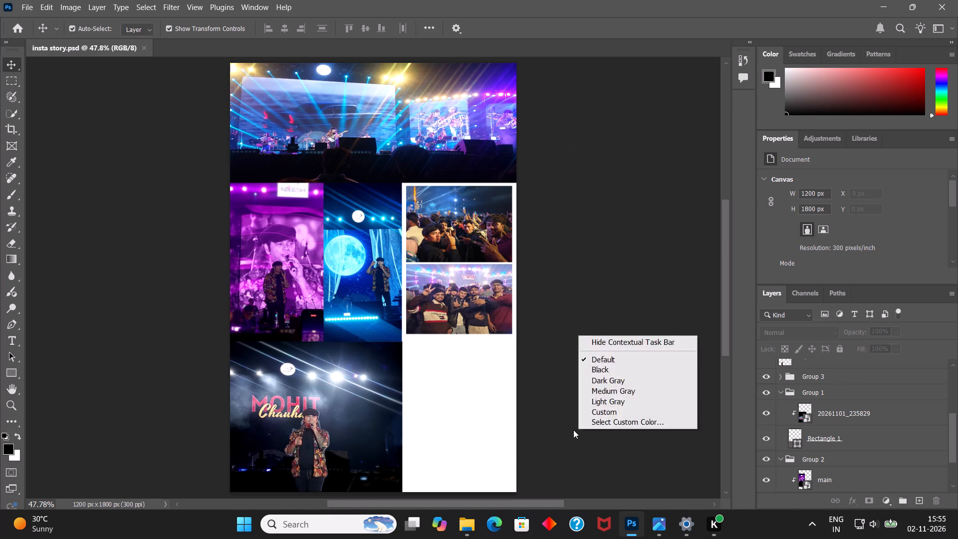
pyautogui.click(573, 430)
# Switch to Photos to study the reference concert collage, and return to the insta story document.
pyautogui.click(662, 522)
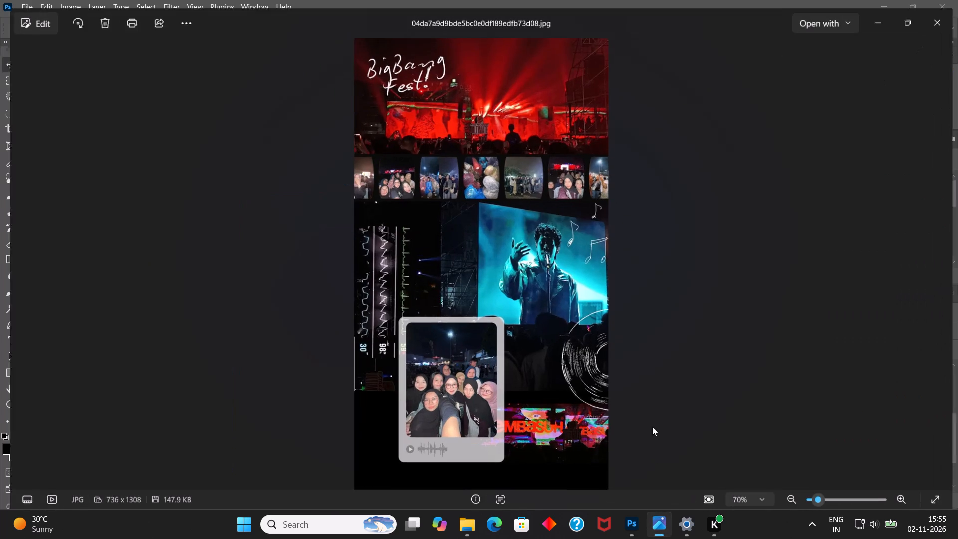
pyautogui.rightClick(645, 0)
pyautogui.click(599, 0)
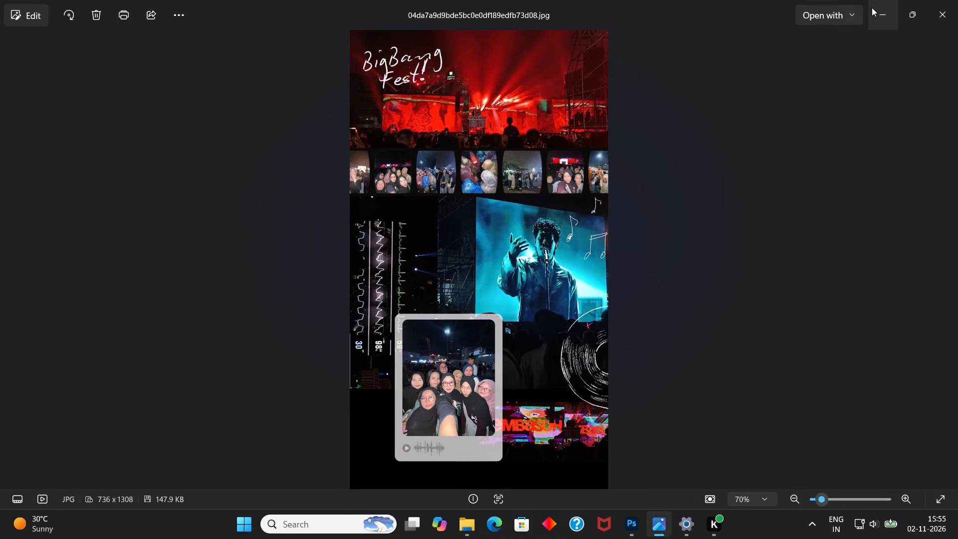
pyautogui.click(872, 7)
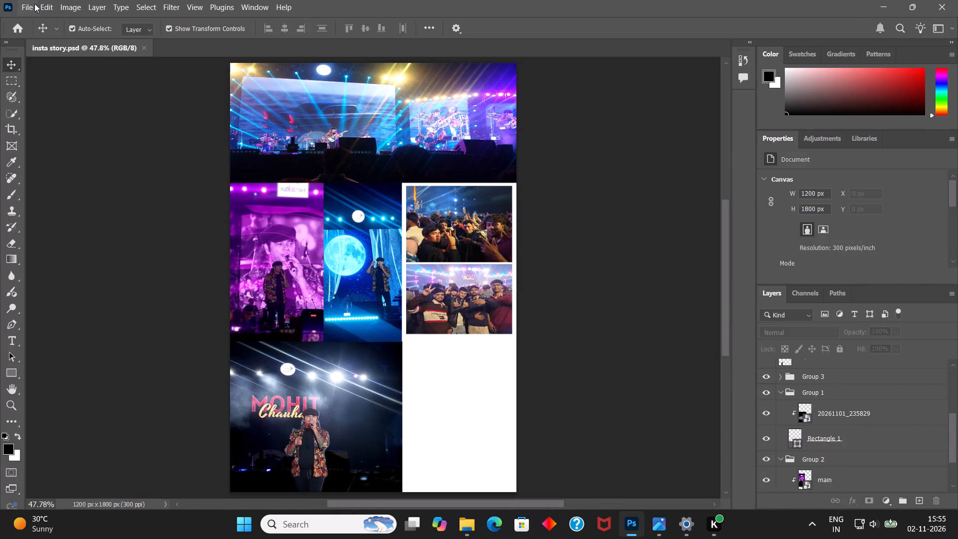
# Place the smoke texture image from the Concert folder into the collage and shift it horizontally to about X 2 px.
pyautogui.click(466, 525)
pyautogui.scroll(-4, 472, 282)
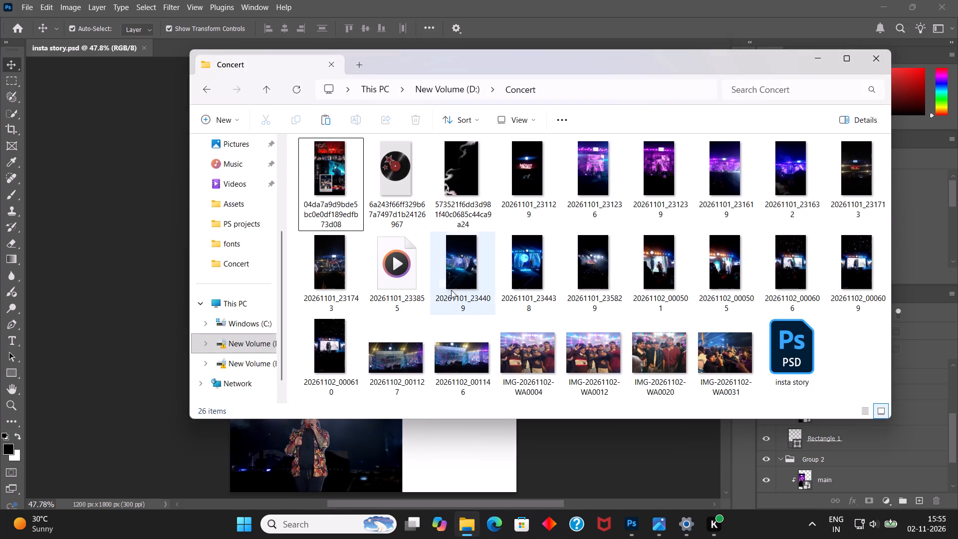
pyautogui.moveTo(462, 172); pyautogui.dragTo(114, 314)
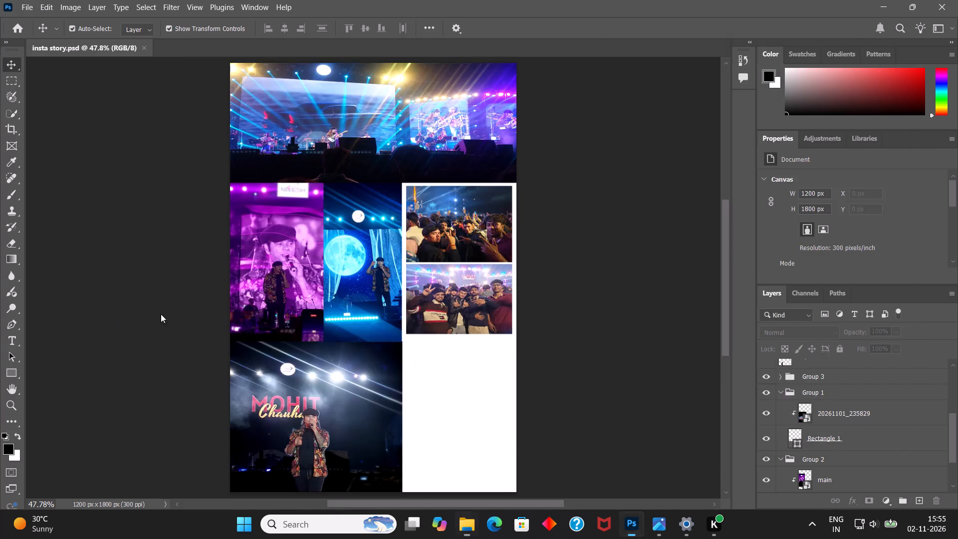
pyautogui.click(613, 29)
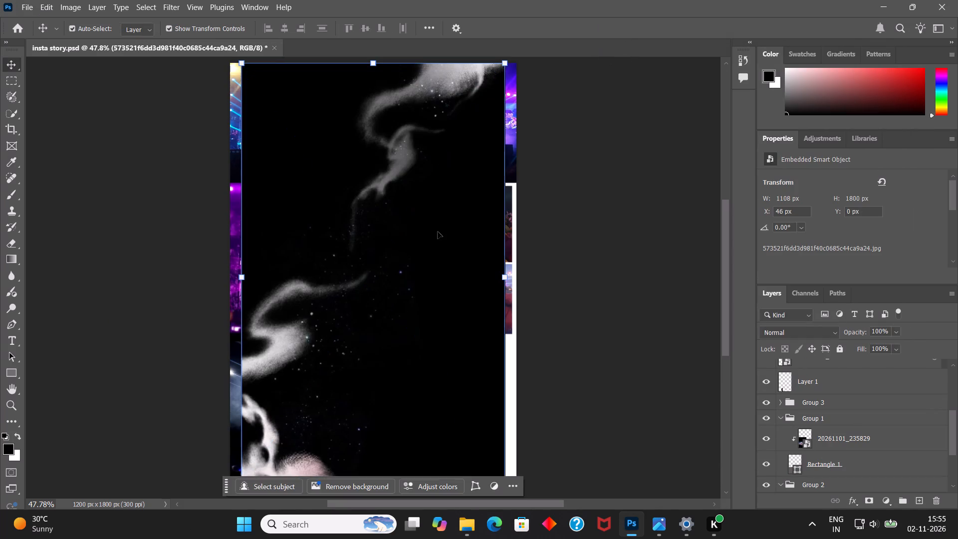
pyautogui.moveTo(376, 315); pyautogui.dragTo(366, 314)
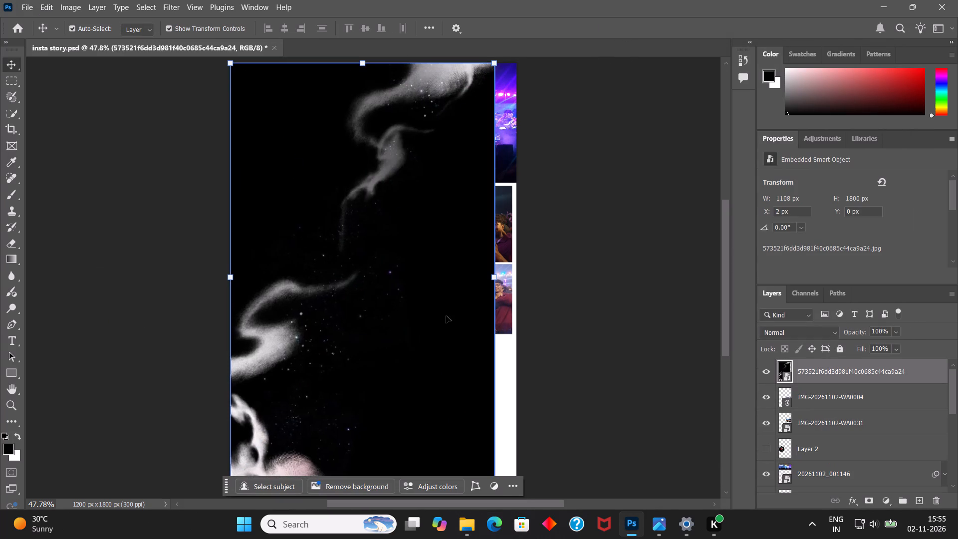
# Rename the smoke texture layer as overlay.
pyautogui.scroll(-3, 439, 317)
pyautogui.doubleClick(826, 370)
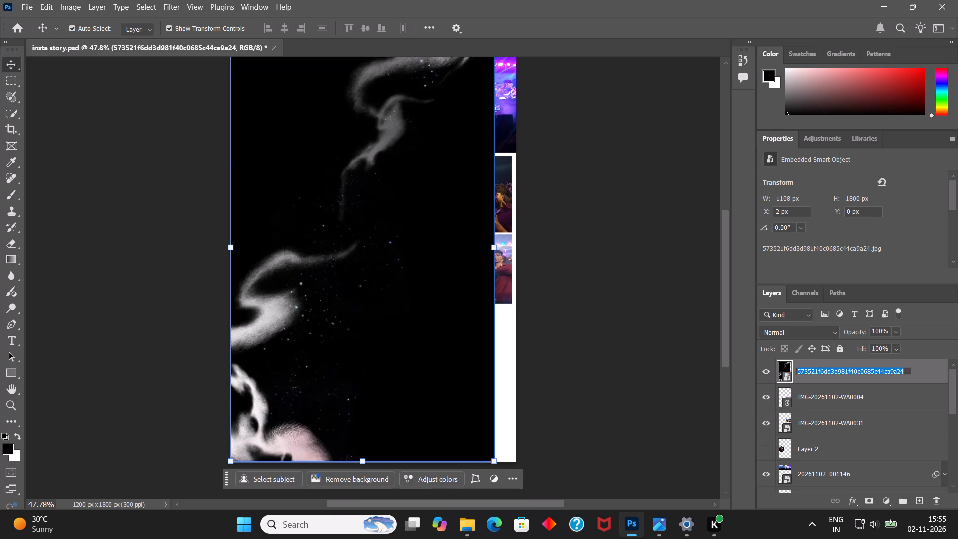
pyautogui.write('overlay')
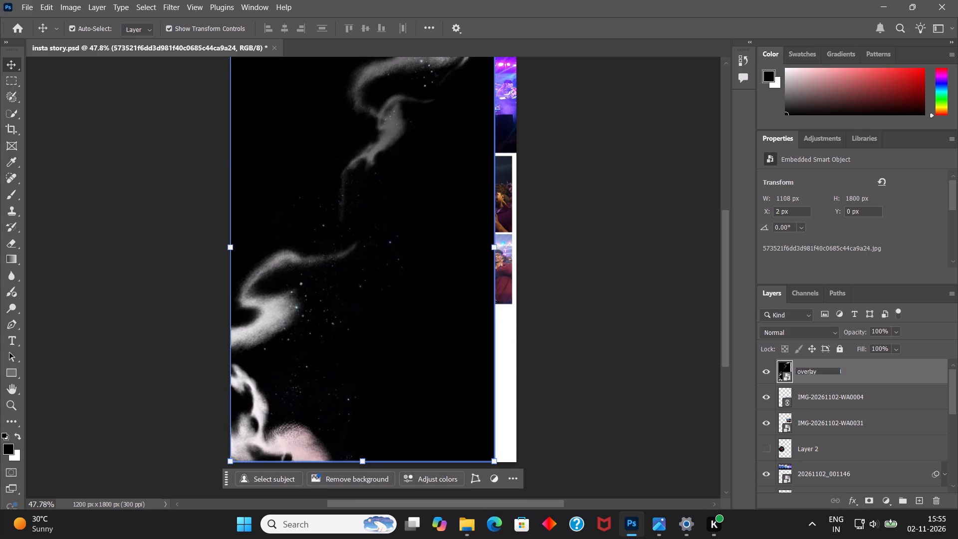
pyautogui.press('Return')
# Set the overlay layer's blend mode to Screen and its opacity to about 52%, and save the document.
pyautogui.click(836, 332)
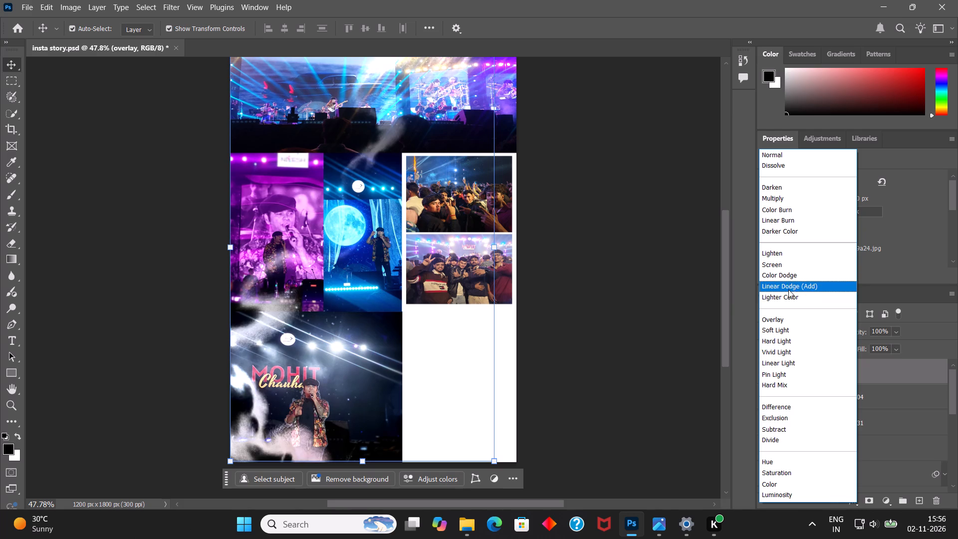
pyautogui.click(794, 261)
pyautogui.click(897, 334)
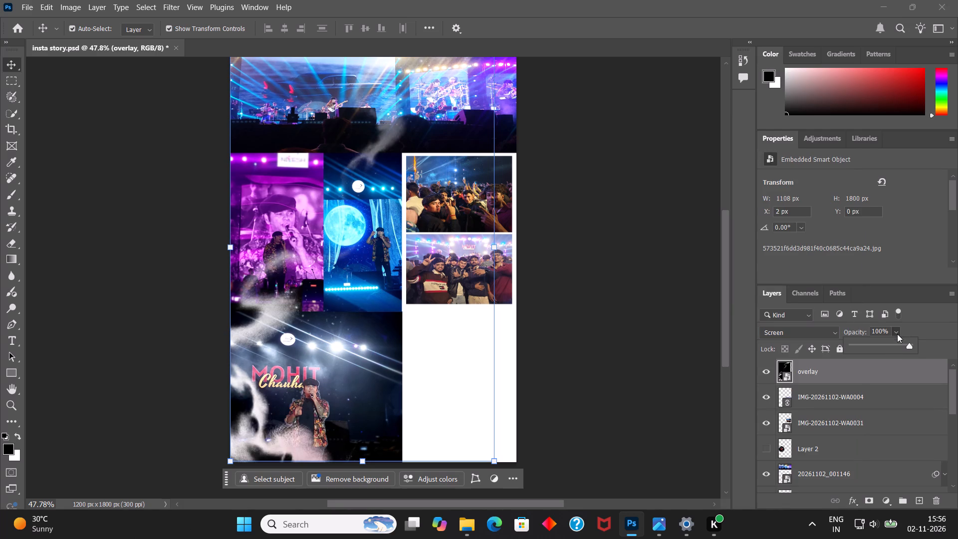
pyautogui.click(884, 345)
pyautogui.click(882, 345)
pyautogui.click(653, 324)
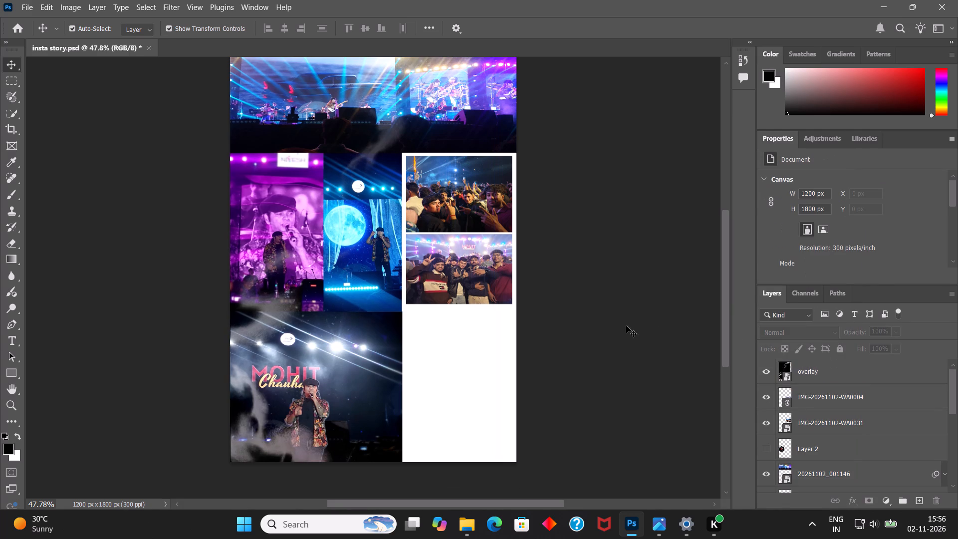
pyautogui.hotkey('ctrl', 's')
# Examine how the smoke overlay looks across the whole collage at a reduced view.
pyautogui.keyDown('alt'); pyautogui.scroll(-3, 631, 334); pyautogui.keyUp('alt')
pyautogui.moveTo(646, 0); pyautogui.dragTo(640, 0, button='right')
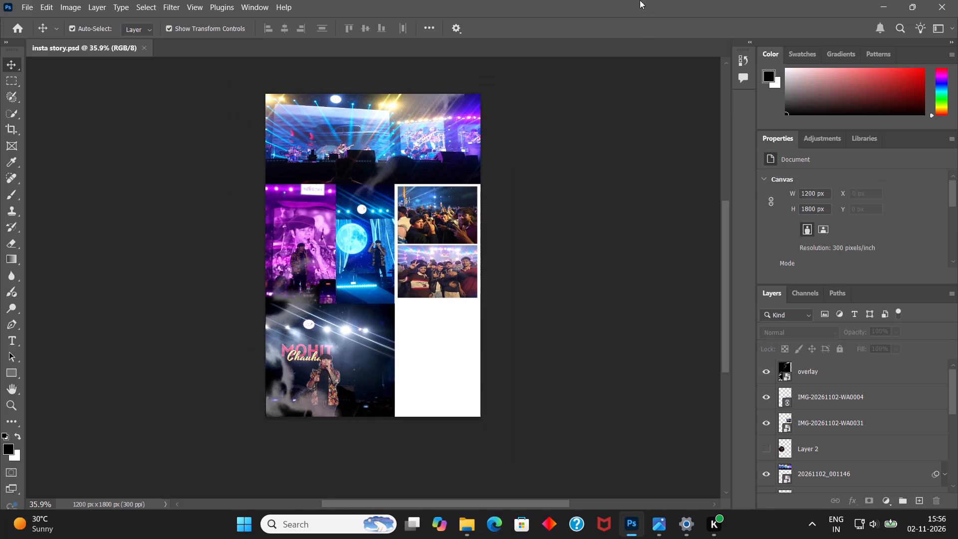
pyautogui.moveTo(623, 0); pyautogui.dragTo(560, 0, button='right')
pyautogui.rightClick(555, 0)
pyautogui.moveTo(561, 252); pyautogui.dragTo(558, 268, button='right')
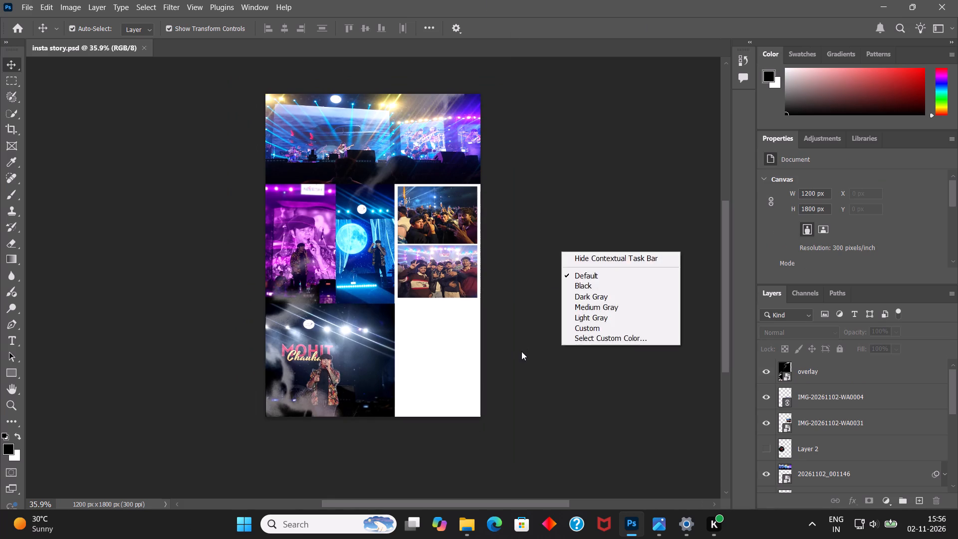
pyautogui.moveTo(521, 351); pyautogui.dragTo(519, 366, button='right')
pyautogui.moveTo(505, 397); pyautogui.dragTo(500, 405, button='right')
pyautogui.moveTo(482, 417); pyautogui.dragTo(441, 431, button='right')
pyautogui.click(395, 437)
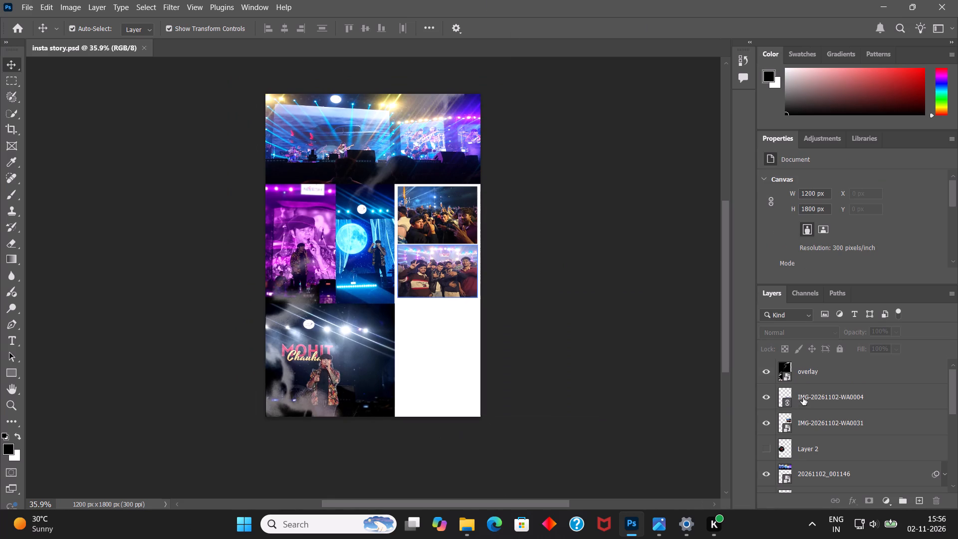
# Make Layer 2, the vinyl record, visible in the collage.
pyautogui.scroll(5, 805, 396)
pyautogui.click(763, 453)
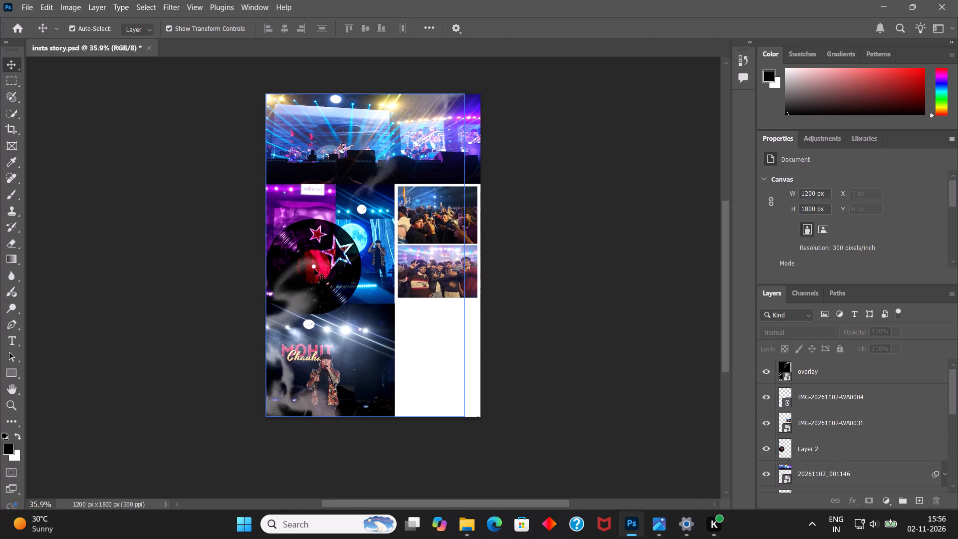
# Lock the overlay layer against accidental moves and save the document.
pyautogui.moveTo(336, 262); pyautogui.dragTo(359, 262)
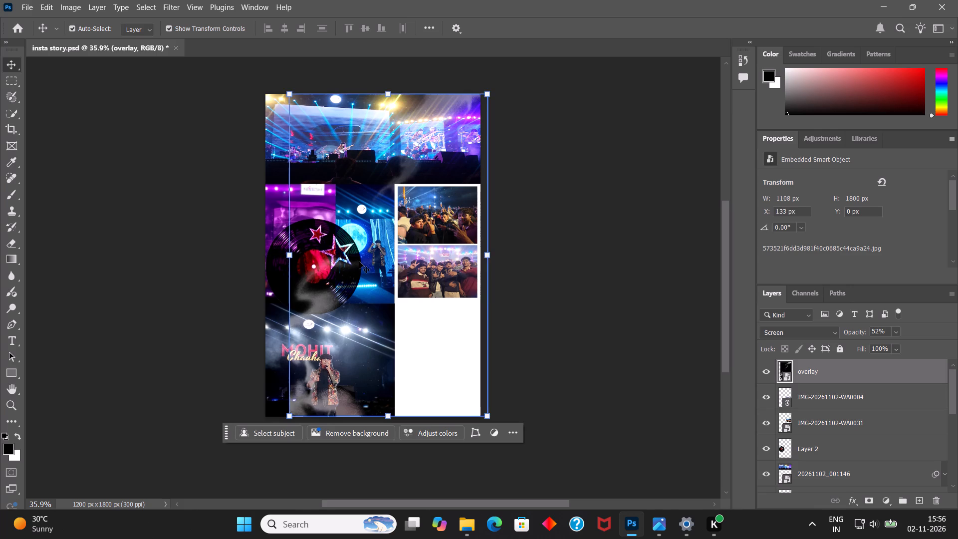
pyautogui.hotkey('ctrl', 'z')
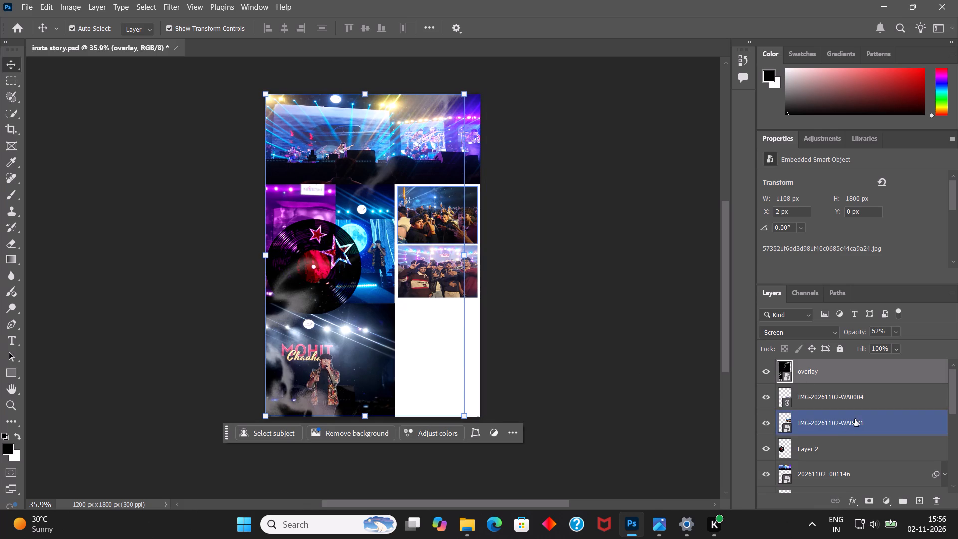
pyautogui.click(836, 347)
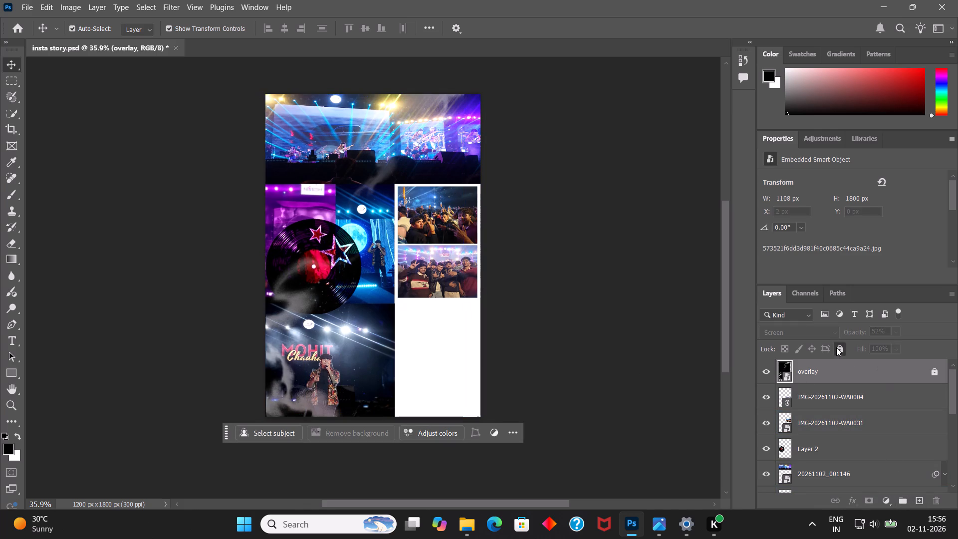
pyautogui.click(636, 376)
pyautogui.hotkey('ctrl', 's')
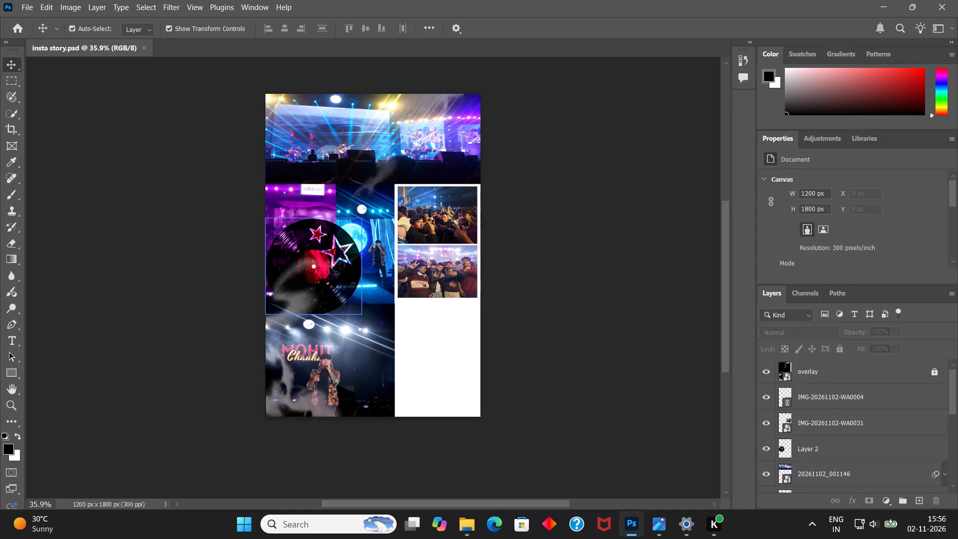
# Move the vinyl record to the collage's bottom edge over the singer photo, rotated about -51°, and save the document.
pyautogui.click(329, 267)
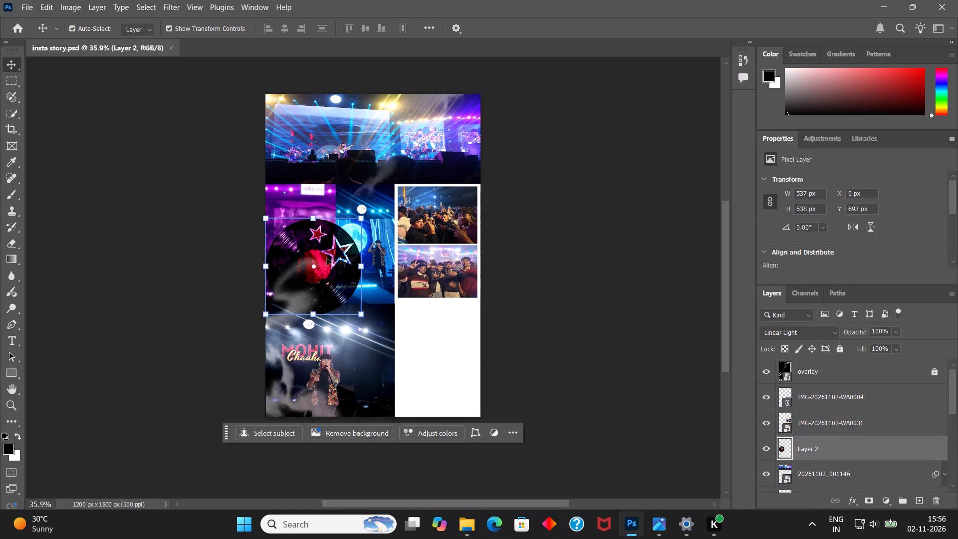
pyautogui.moveTo(327, 258); pyautogui.dragTo(384, 310)
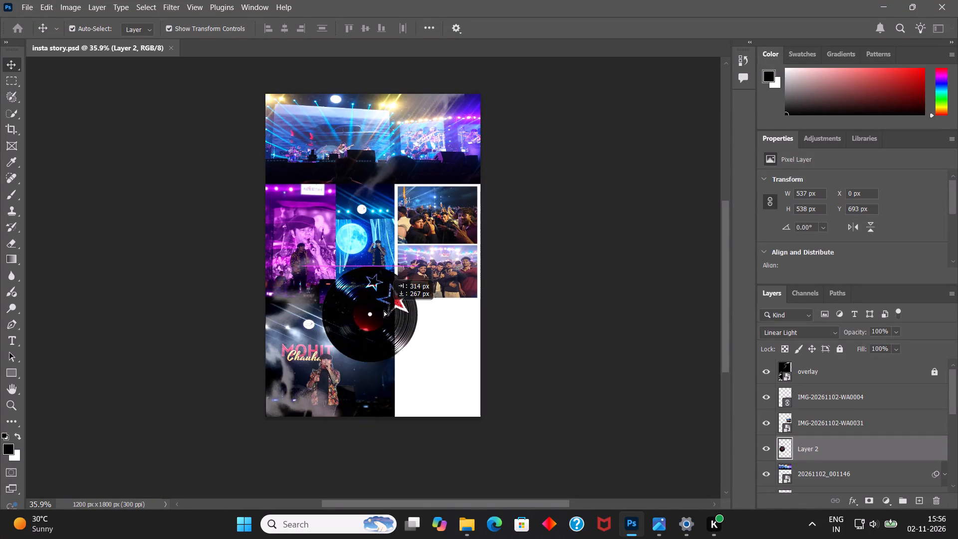
pyautogui.moveTo(384, 310); pyautogui.dragTo(330, 420)
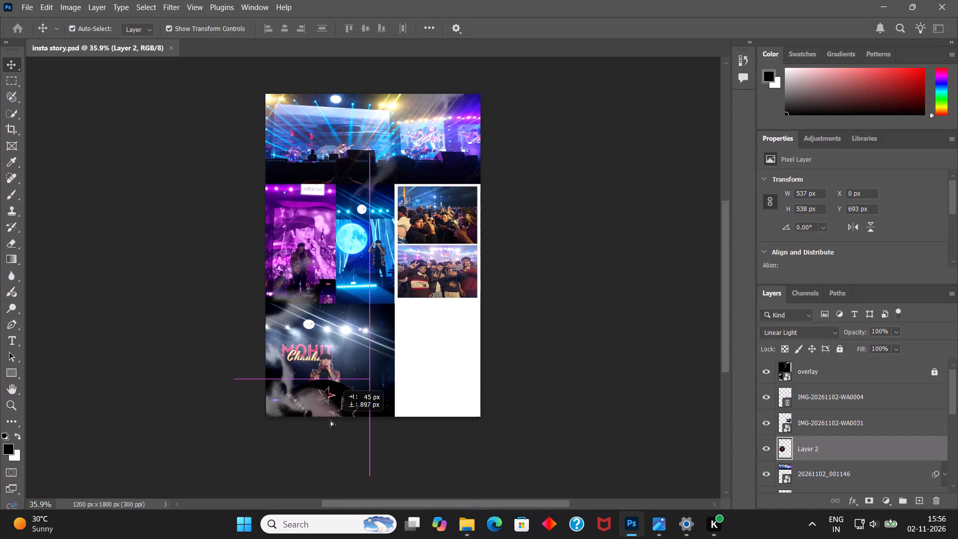
pyautogui.moveTo(330, 420); pyautogui.dragTo(356, 415)
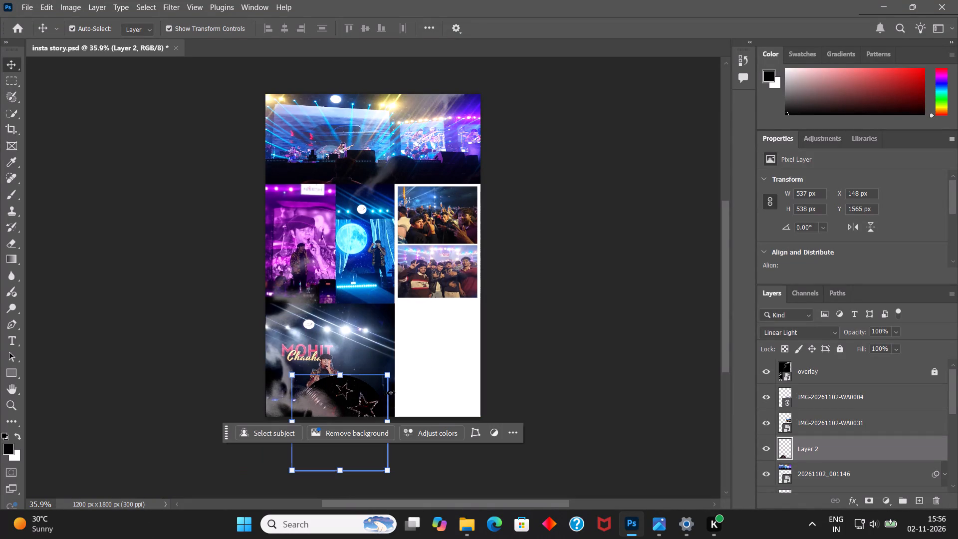
pyautogui.moveTo(395, 366); pyautogui.dragTo(332, 354)
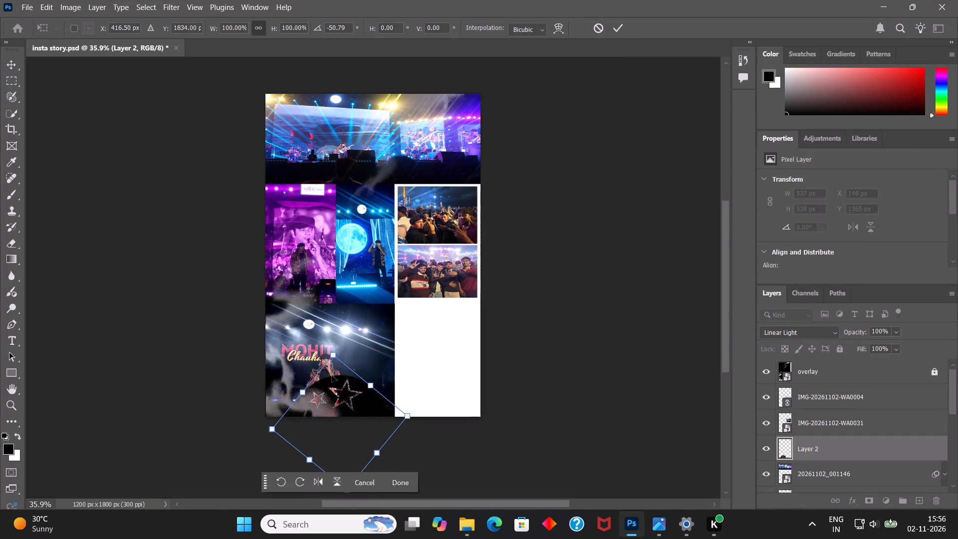
pyautogui.moveTo(336, 395); pyautogui.dragTo(353, 401)
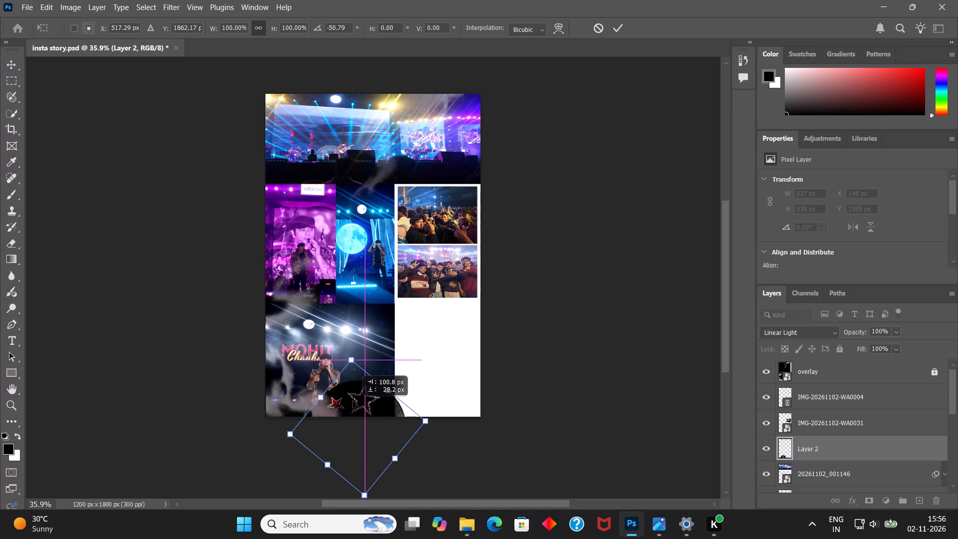
pyautogui.moveTo(353, 401); pyautogui.dragTo(345, 394)
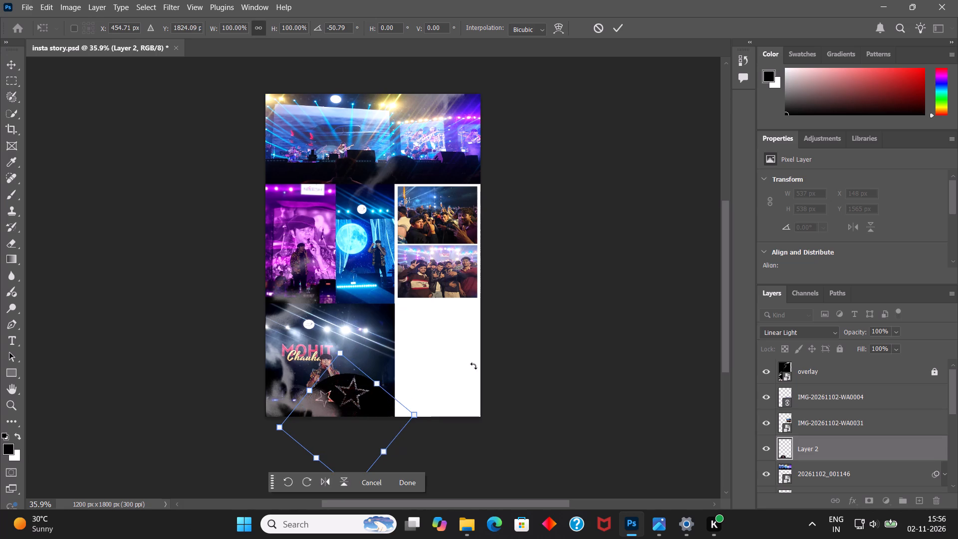
pyautogui.click(605, 319)
pyautogui.click(597, 315)
pyautogui.hotkey('ctrl', 's')
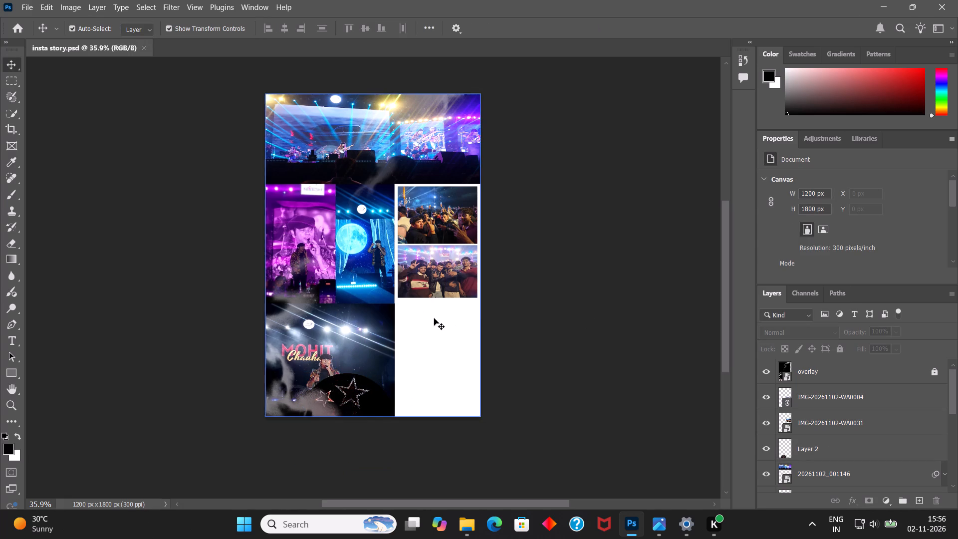
# Move the vinyl record to the collage's upper right corner at about X 832, Y -110 px, rotated about -83°, and save.
pyautogui.moveTo(352, 395); pyautogui.dragTo(434, 146)
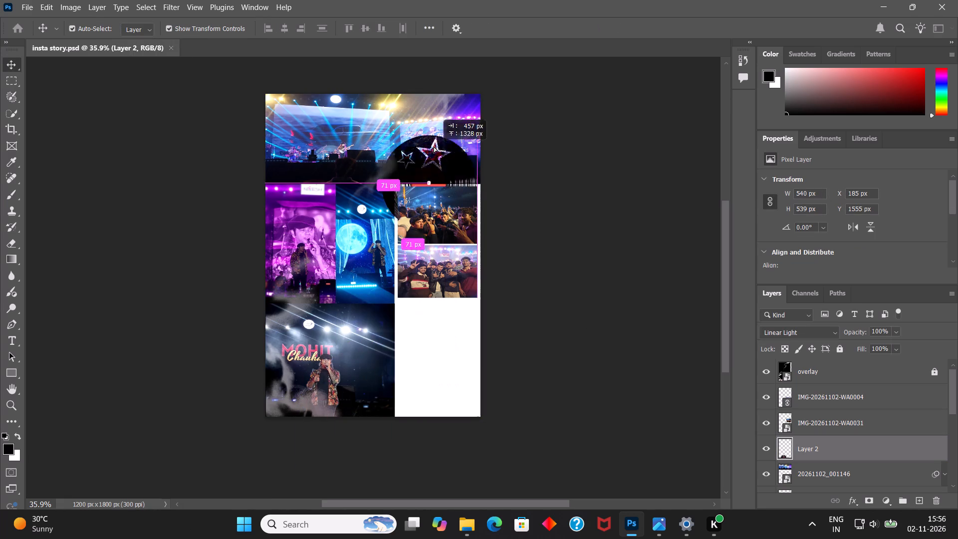
pyautogui.moveTo(434, 146); pyautogui.dragTo(443, 104)
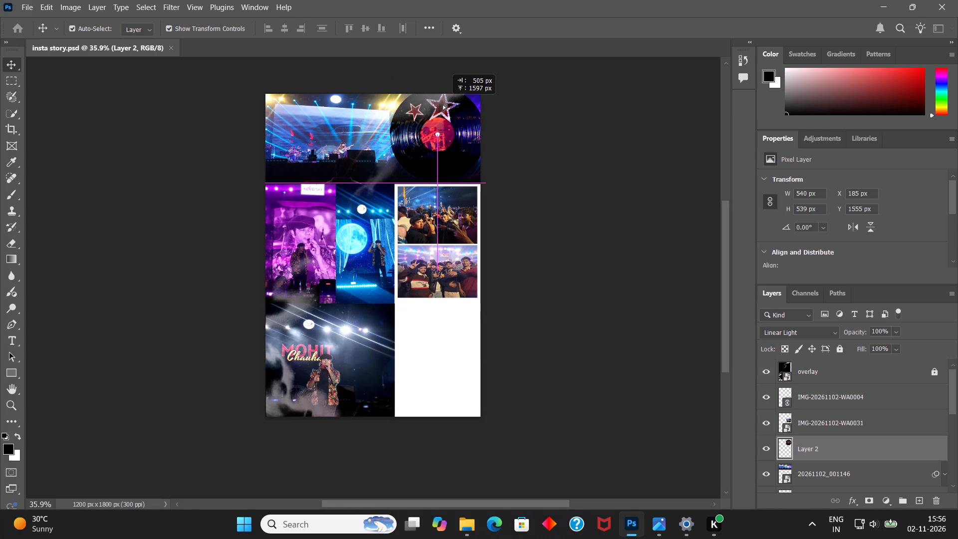
pyautogui.moveTo(443, 104); pyautogui.dragTo(451, 97)
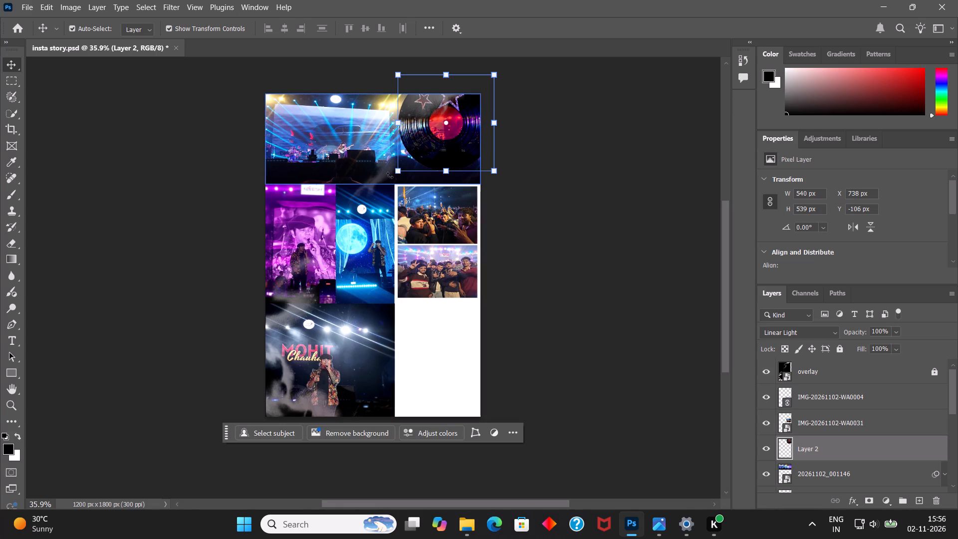
pyautogui.moveTo(390, 175); pyautogui.dragTo(491, 186)
pyautogui.moveTo(429, 153); pyautogui.dragTo(442, 151)
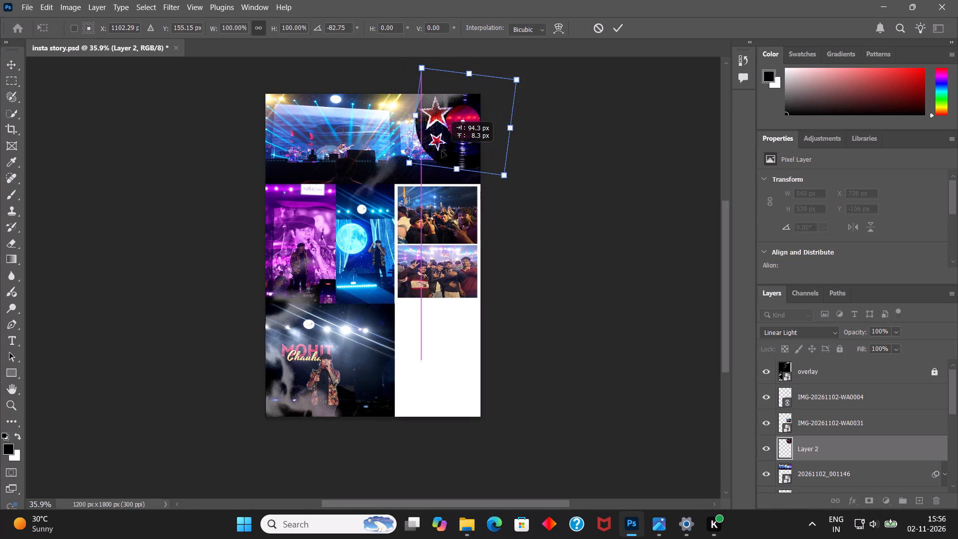
pyautogui.moveTo(442, 151); pyautogui.dragTo(446, 152)
pyautogui.click(620, 31)
pyautogui.click(599, 149)
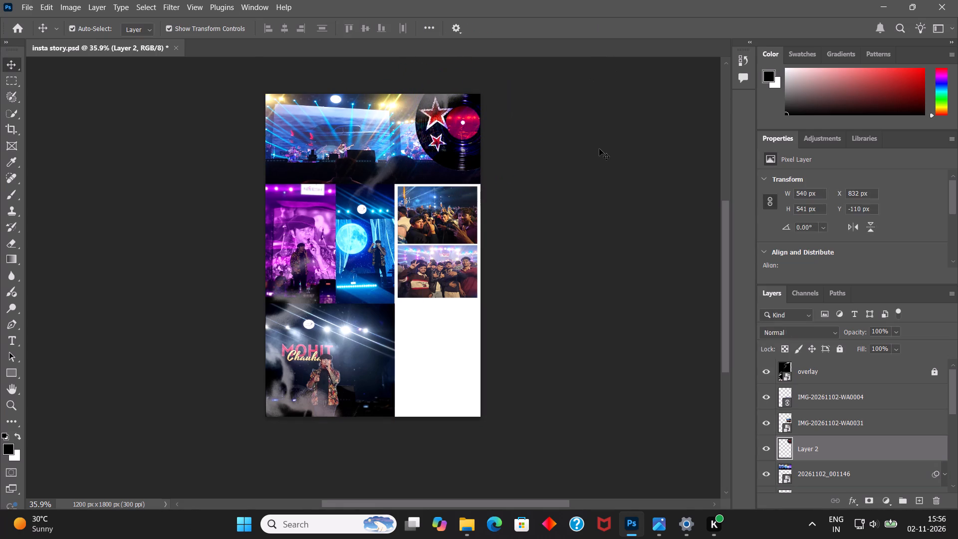
pyautogui.rightClick(582, 171)
pyautogui.click(545, 173)
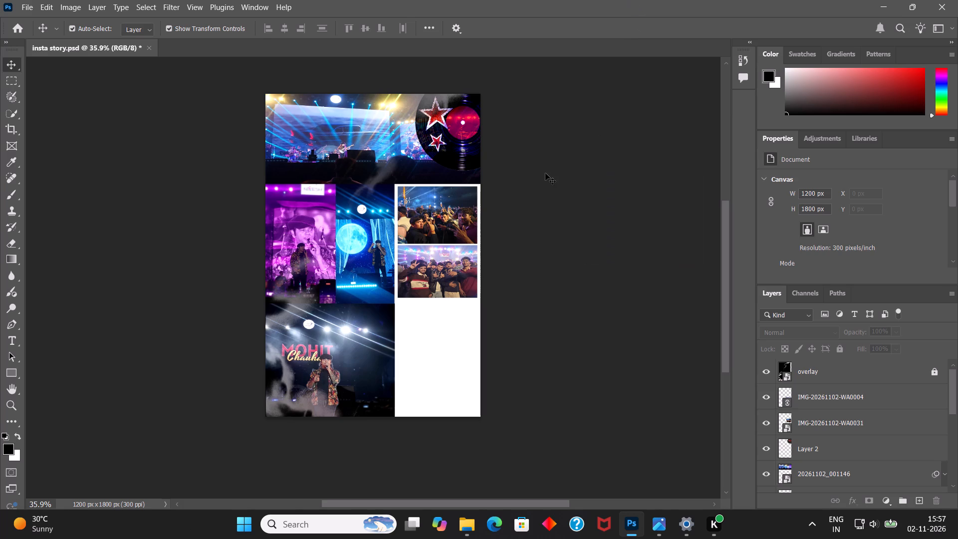
pyautogui.hotkey('ctrl', 's')
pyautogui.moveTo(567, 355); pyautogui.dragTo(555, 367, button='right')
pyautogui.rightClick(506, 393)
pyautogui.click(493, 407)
# Shift the vinyl record lower and further past the canvas's right edge, reaching the top of the crowd photo, and save the document.
pyautogui.keyDown('alt'); pyautogui.scroll(8, 481, 248); pyautogui.keyUp('alt')
pyautogui.press('space')
pyautogui.press('space')
pyautogui.press('space')
pyautogui.press('space')
pyautogui.press('space')
pyautogui.press('space')
pyautogui.press('space')
pyautogui.press('space')
pyautogui.press('space')
pyautogui.press('space')
pyautogui.moveTo(440, 232); pyautogui.dragTo(479, 345)
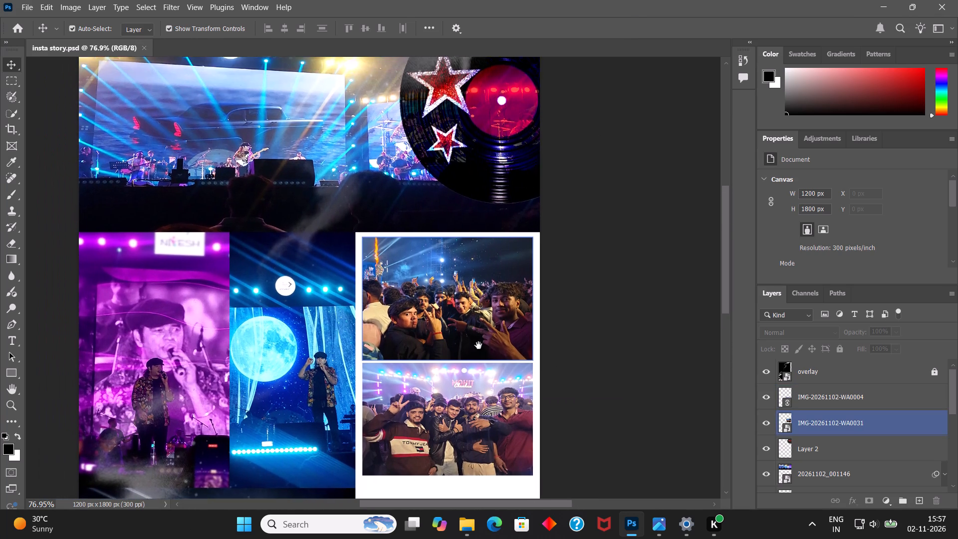
pyautogui.moveTo(479, 345); pyautogui.dragTo(479, 349)
pyautogui.keyDown('alt'); pyautogui.scroll(-5, 557, 291); pyautogui.keyUp('alt')
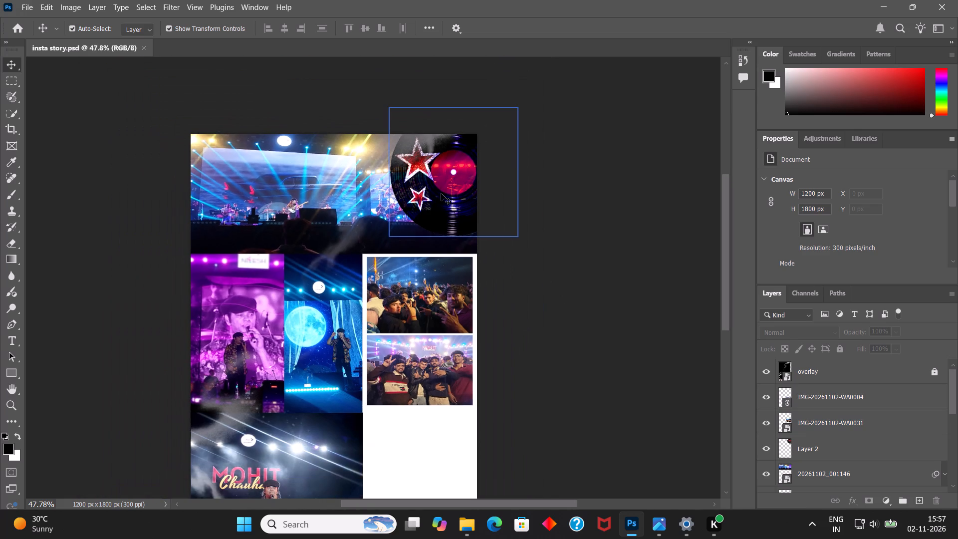
pyautogui.click(441, 194)
pyautogui.moveTo(446, 193); pyautogui.dragTo(480, 207)
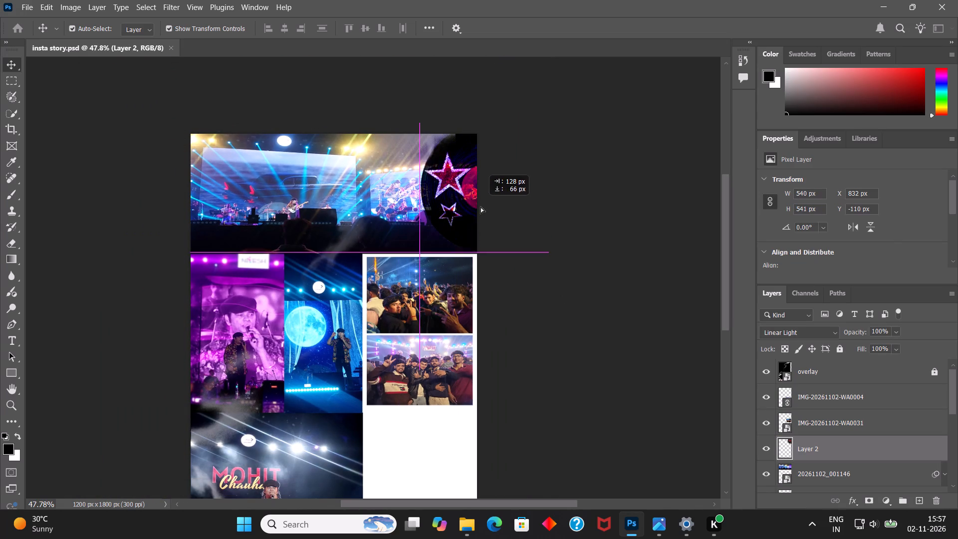
pyautogui.moveTo(480, 207); pyautogui.dragTo(499, 231)
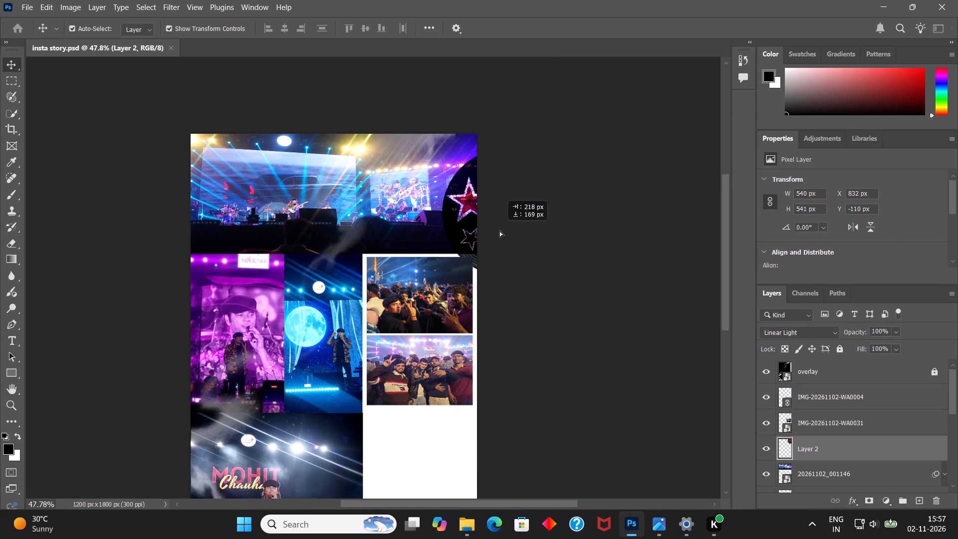
pyautogui.moveTo(499, 231); pyautogui.dragTo(479, 239)
pyautogui.click(605, 272)
pyautogui.hotkey('ctrl', 's')
# Examine the whole collage with the repositioned vinyl record, both at a reduced view and fitted to the window.
pyautogui.keyDown('alt'); pyautogui.scroll(-5, 595, 271); pyautogui.keyUp('alt')
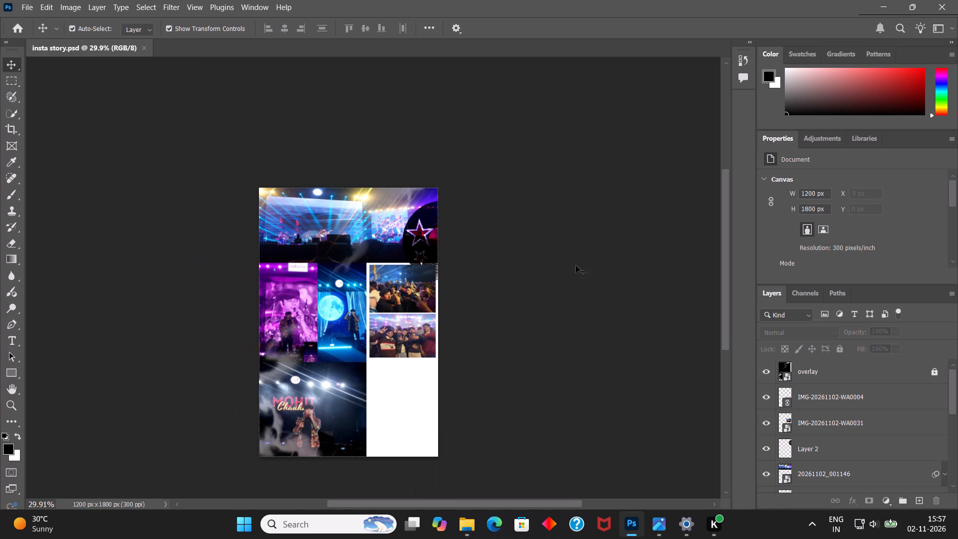
pyautogui.press('space')
pyautogui.press('space')
pyautogui.press('space')
pyautogui.press('space')
pyautogui.press('space')
pyautogui.press('space')
pyautogui.press('space')
pyautogui.moveTo(535, 335); pyautogui.dragTo(553, 273)
pyautogui.moveTo(527, 296); pyautogui.dragTo(522, 301, button='right')
pyautogui.click(497, 322)
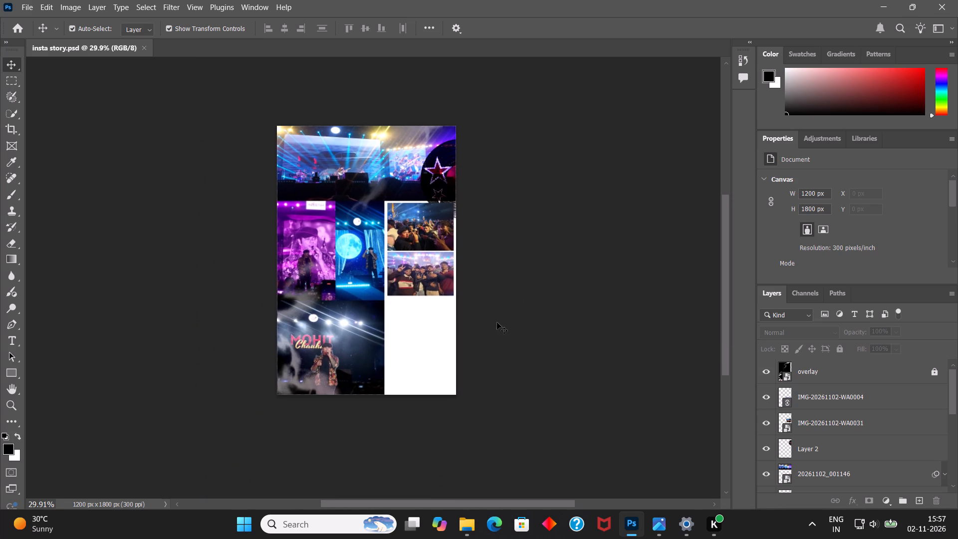
pyautogui.hotkey('ctrl', '0')
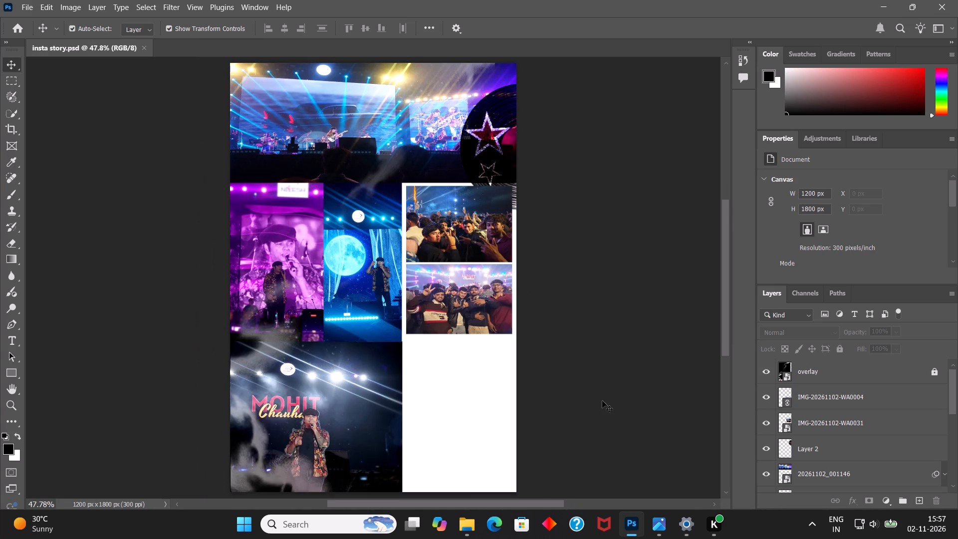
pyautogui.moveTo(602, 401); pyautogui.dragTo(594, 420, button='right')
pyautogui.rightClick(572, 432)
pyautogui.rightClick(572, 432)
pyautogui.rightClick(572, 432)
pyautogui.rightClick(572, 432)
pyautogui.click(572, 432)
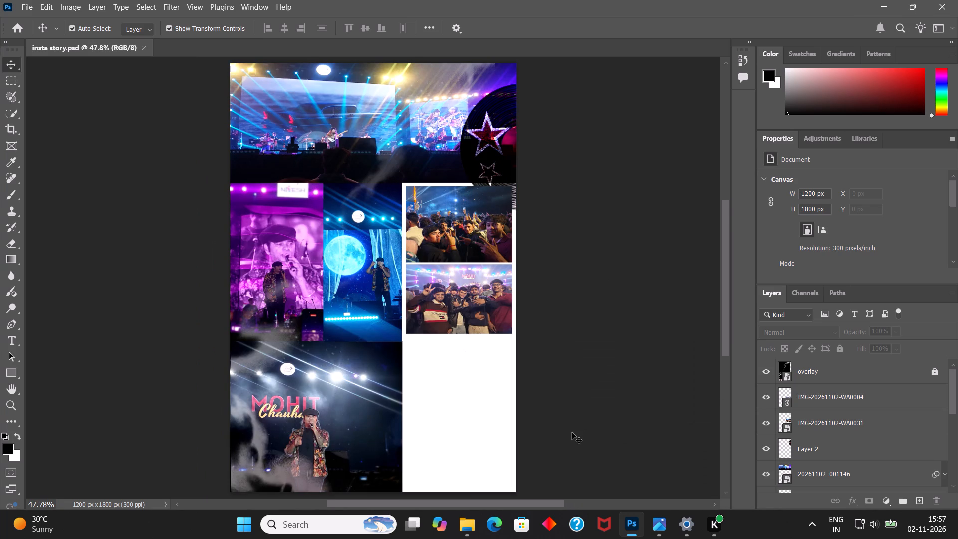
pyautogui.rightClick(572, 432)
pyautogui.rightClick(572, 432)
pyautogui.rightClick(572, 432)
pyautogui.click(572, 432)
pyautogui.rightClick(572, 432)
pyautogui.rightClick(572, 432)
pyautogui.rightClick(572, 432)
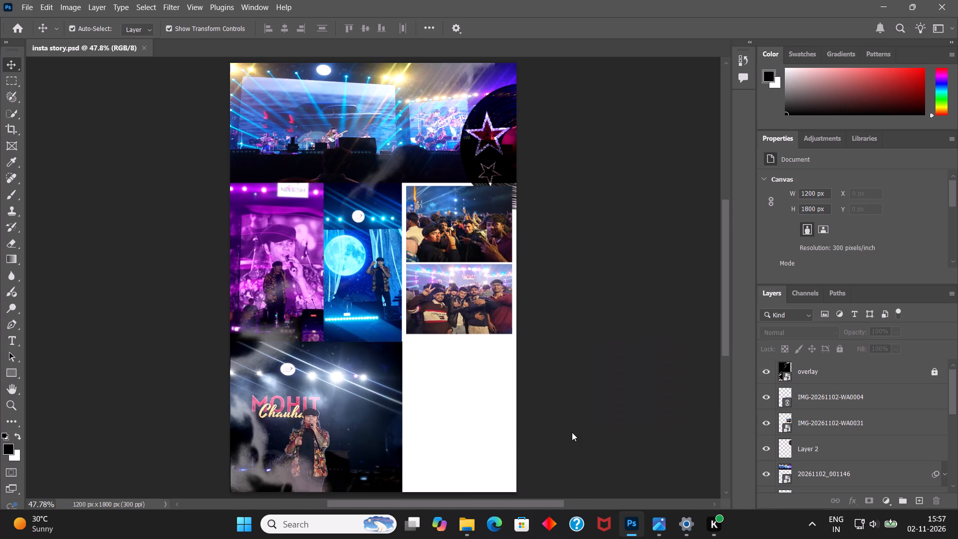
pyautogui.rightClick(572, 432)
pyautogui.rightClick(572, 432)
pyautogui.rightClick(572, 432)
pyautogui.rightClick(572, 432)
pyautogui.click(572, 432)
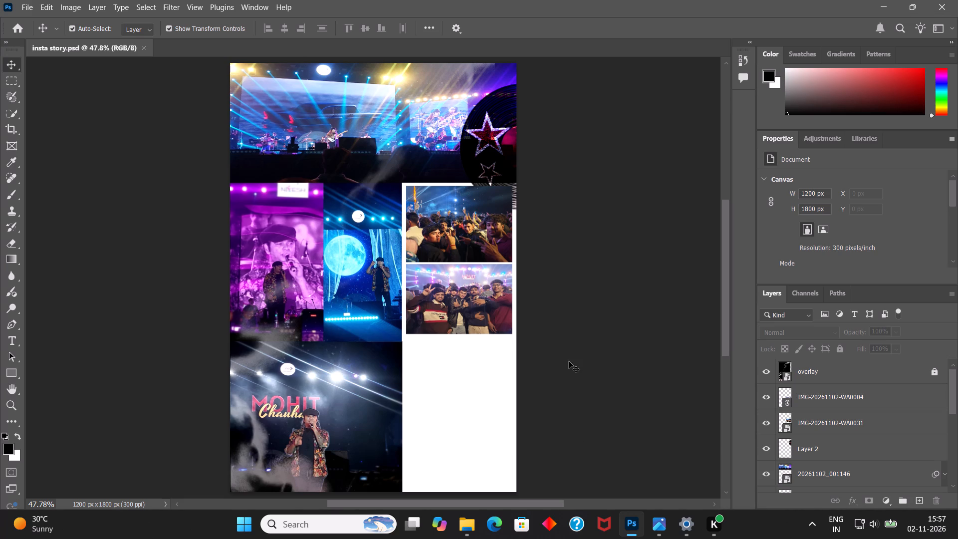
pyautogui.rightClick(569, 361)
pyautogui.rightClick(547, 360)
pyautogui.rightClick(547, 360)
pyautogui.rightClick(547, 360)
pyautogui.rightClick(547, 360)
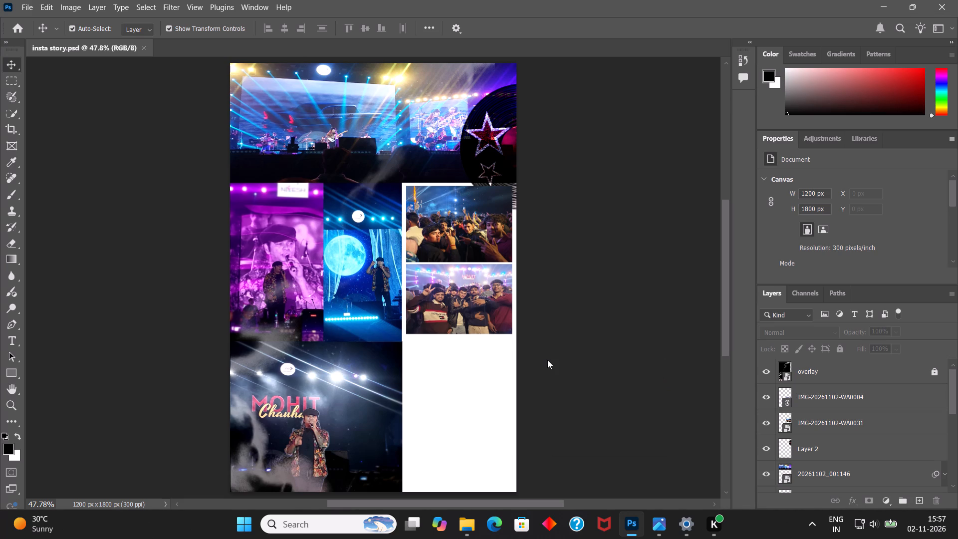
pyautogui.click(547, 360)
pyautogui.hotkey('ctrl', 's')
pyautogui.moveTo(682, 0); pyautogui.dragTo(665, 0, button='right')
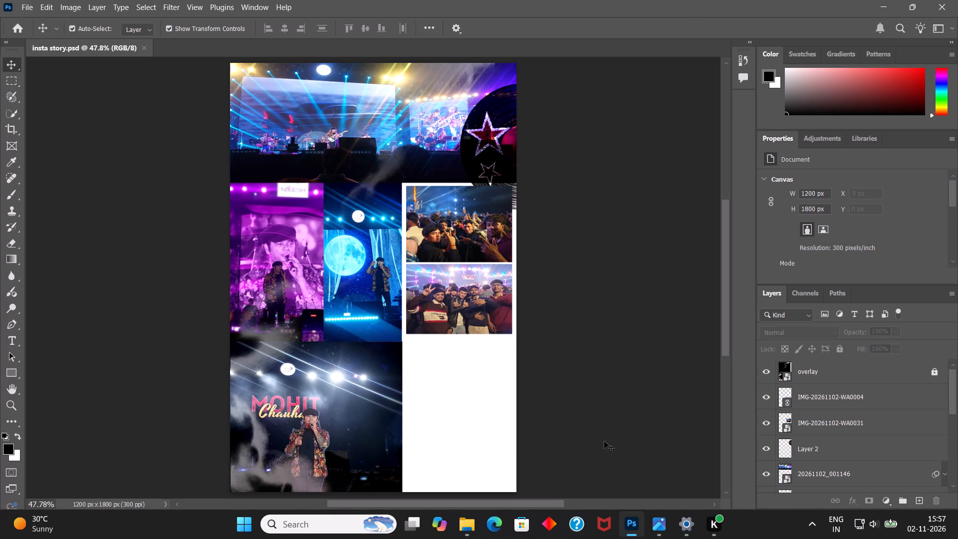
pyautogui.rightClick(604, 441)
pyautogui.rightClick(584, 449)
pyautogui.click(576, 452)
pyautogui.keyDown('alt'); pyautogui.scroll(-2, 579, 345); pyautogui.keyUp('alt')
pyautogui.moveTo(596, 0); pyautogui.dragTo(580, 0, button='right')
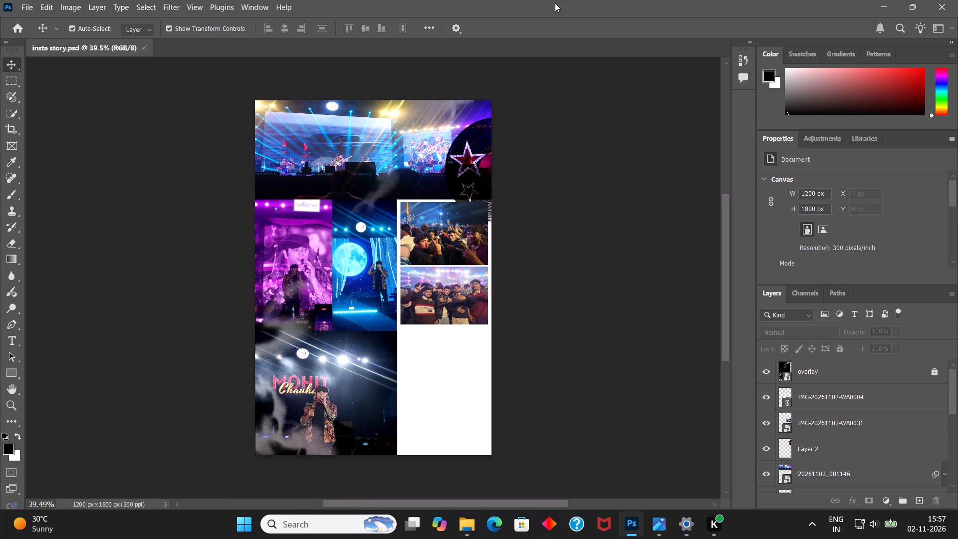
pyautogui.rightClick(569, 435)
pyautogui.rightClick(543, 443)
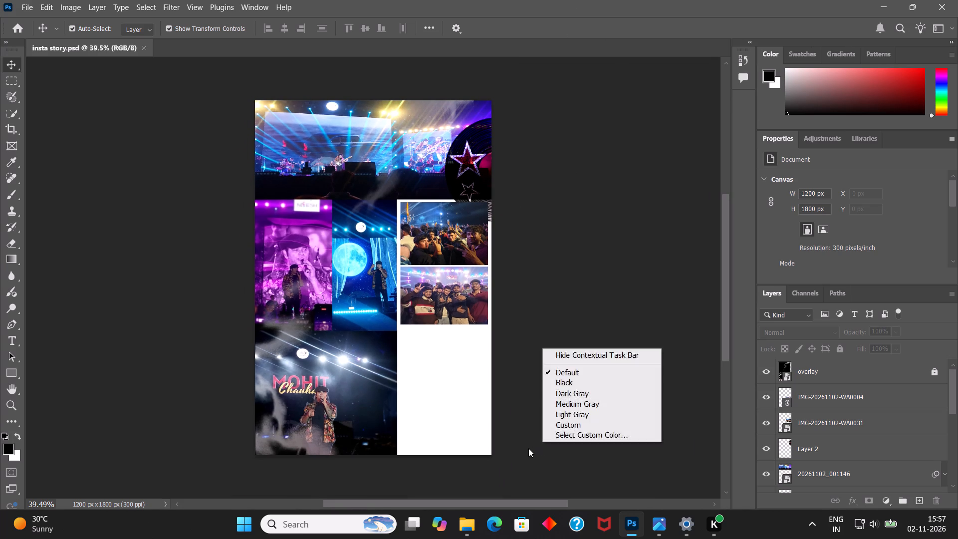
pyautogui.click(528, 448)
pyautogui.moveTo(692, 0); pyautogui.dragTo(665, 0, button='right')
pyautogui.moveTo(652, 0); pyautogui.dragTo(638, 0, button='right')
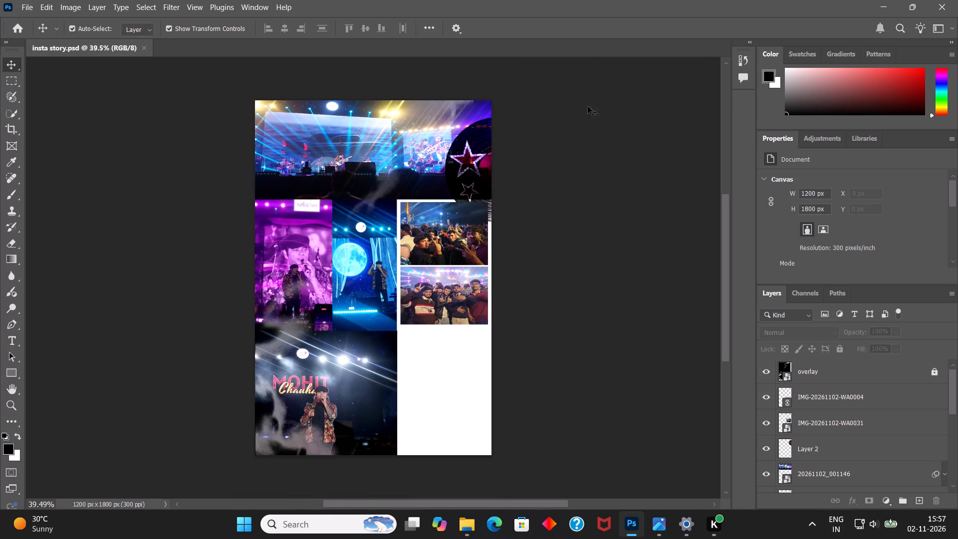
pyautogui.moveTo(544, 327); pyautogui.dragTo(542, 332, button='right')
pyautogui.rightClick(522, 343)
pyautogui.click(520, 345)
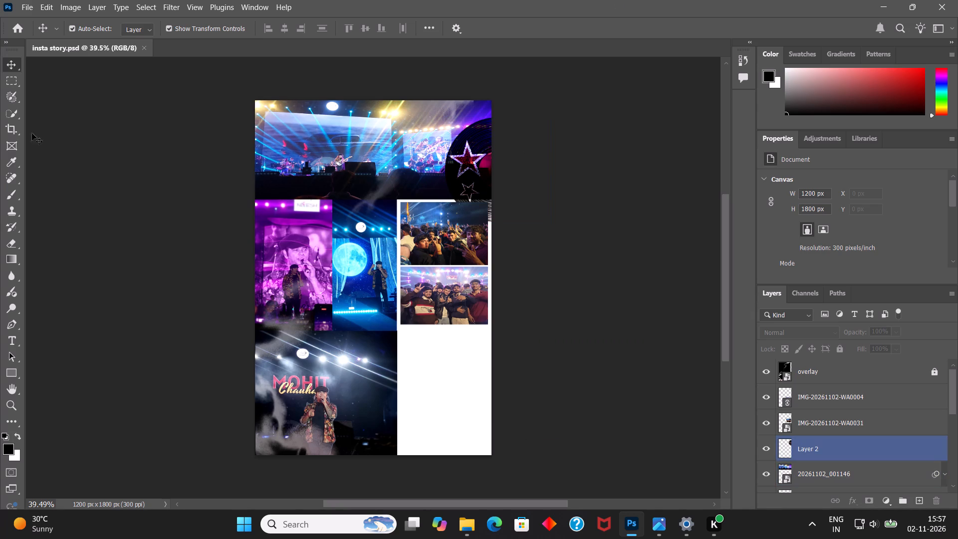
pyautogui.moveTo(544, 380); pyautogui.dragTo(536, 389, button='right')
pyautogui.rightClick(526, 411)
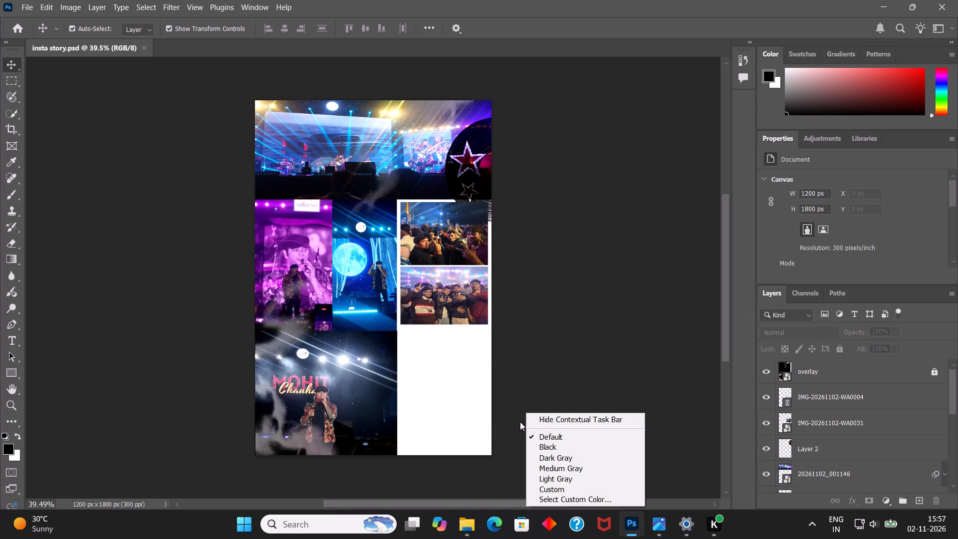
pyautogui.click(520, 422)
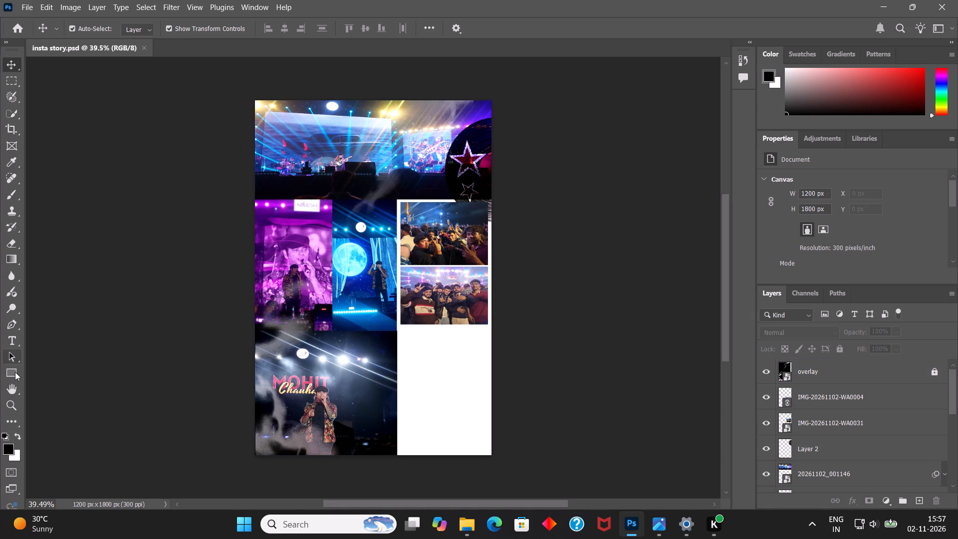
# Draw a rectangle shape about 503 by 1308 px over the collage's white right-hand column, at about X 716, Y 506 px.
pyautogui.click(12, 377)
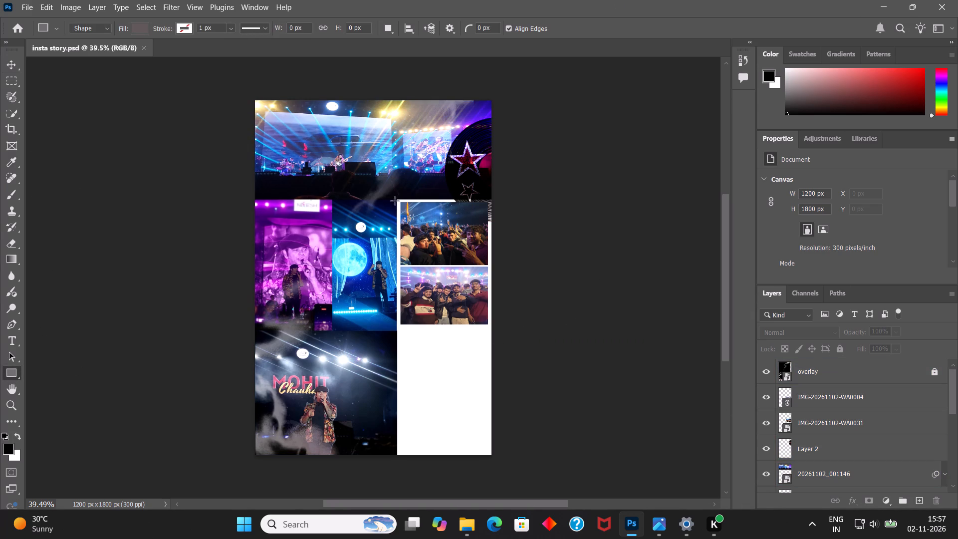
pyautogui.moveTo(396, 200); pyautogui.dragTo(494, 457)
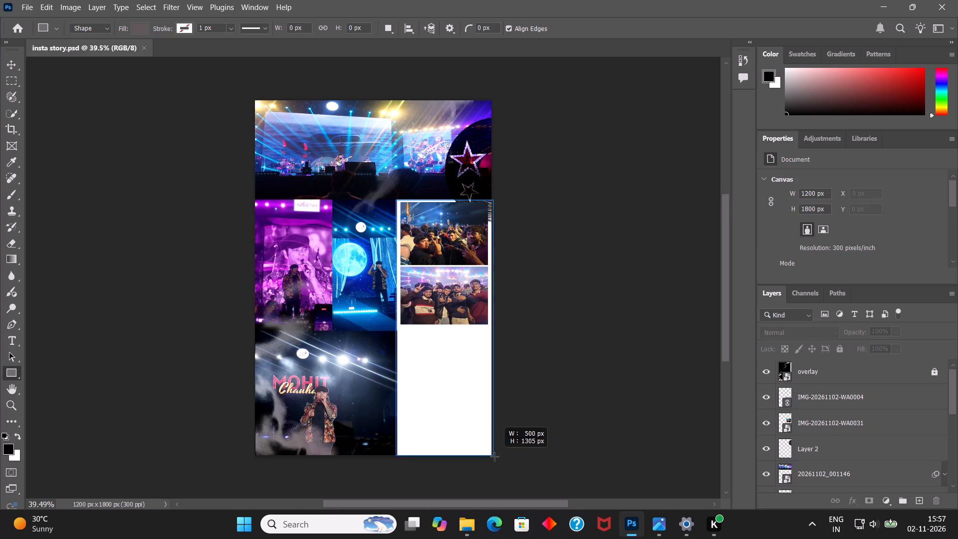
pyautogui.moveTo(494, 457); pyautogui.dragTo(494, 457)
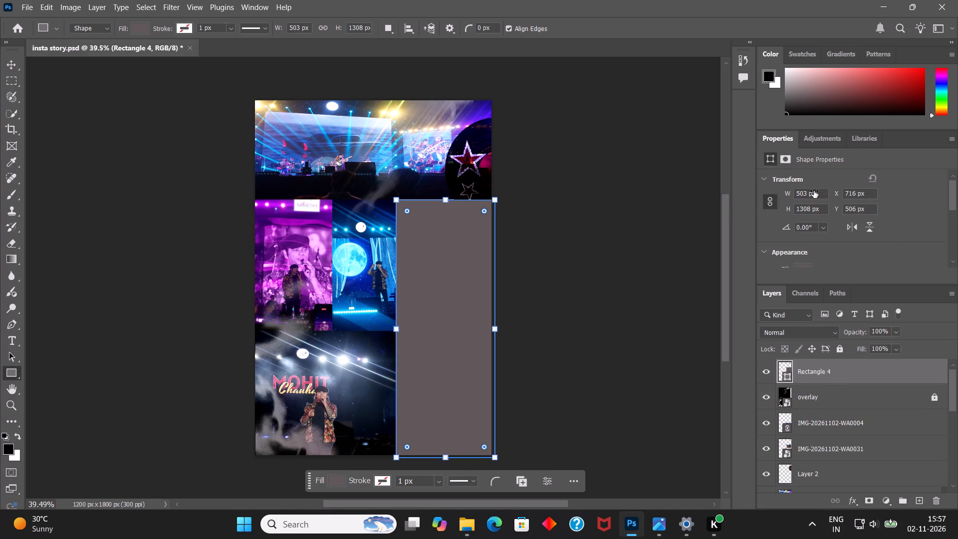
# Open the custom fill color picker for the new rectangle over the right-hand column.
pyautogui.click(138, 30)
pyautogui.click(218, 51)
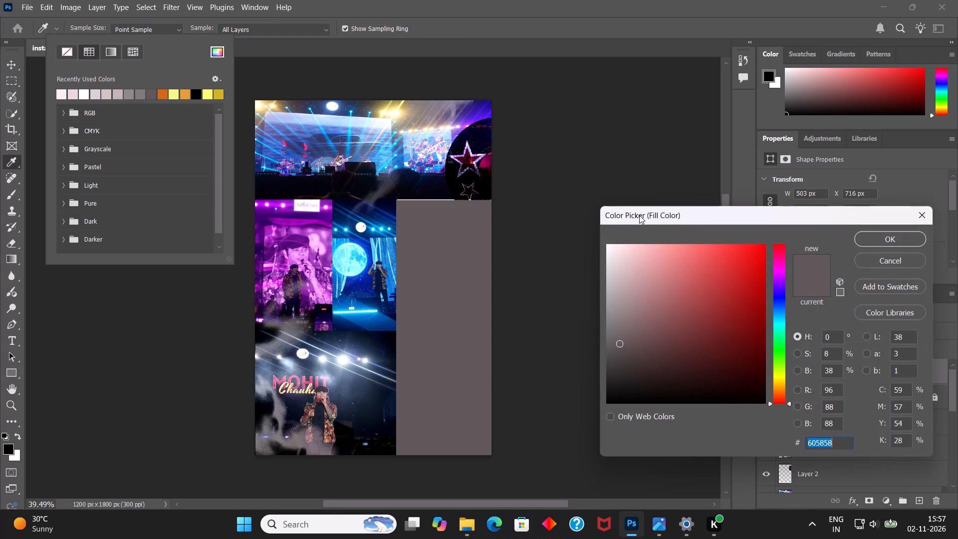
# Set the fill colour of Rectangle 4, covering the crowd and group photo column, to white (ffffff).
pyautogui.moveTo(680, 218); pyautogui.dragTo(693, 169)
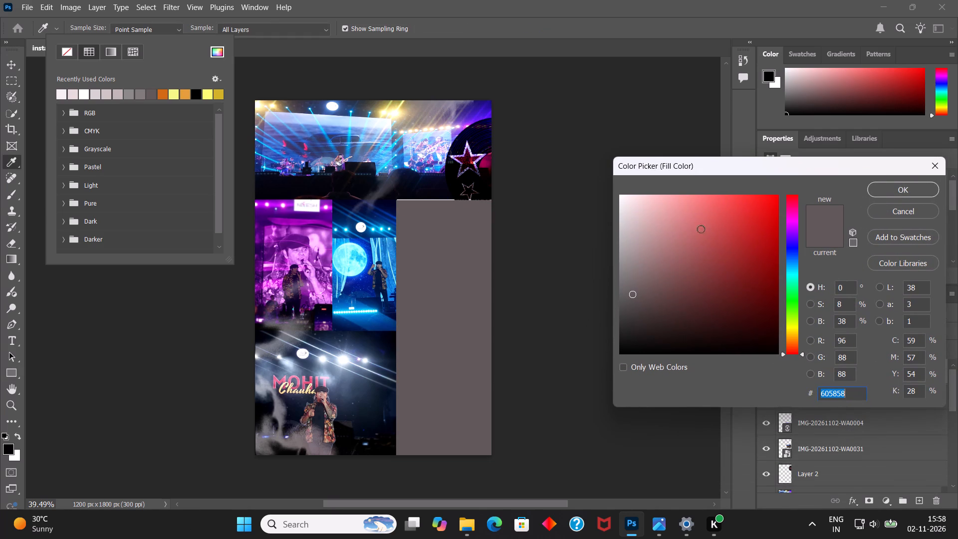
pyautogui.moveTo(678, 259); pyautogui.dragTo(538, 136)
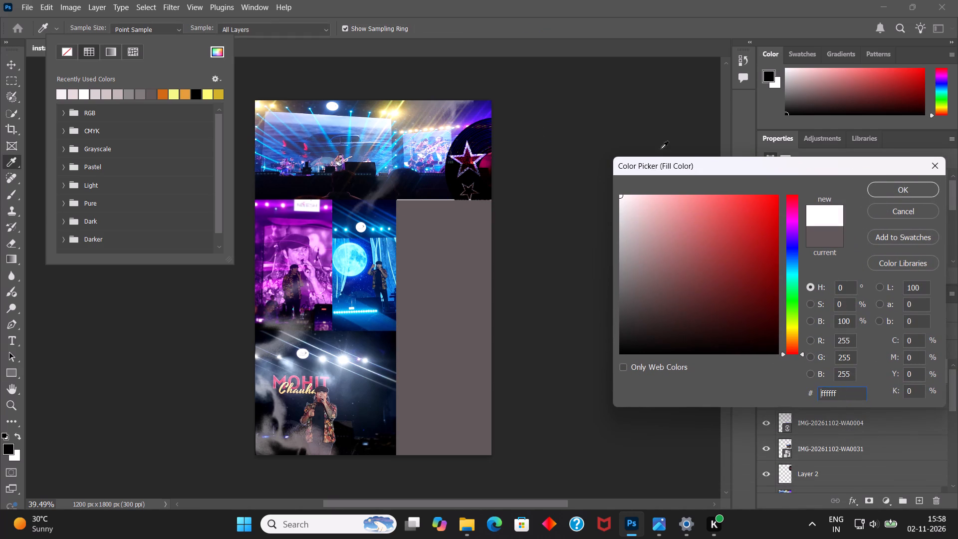
pyautogui.click(906, 193)
# Resize the white Rectangle 4 panel to about 492 by 1280 px at X 712, Y 520 px, fitting the column to the canvas edges.
pyautogui.click(7, 65)
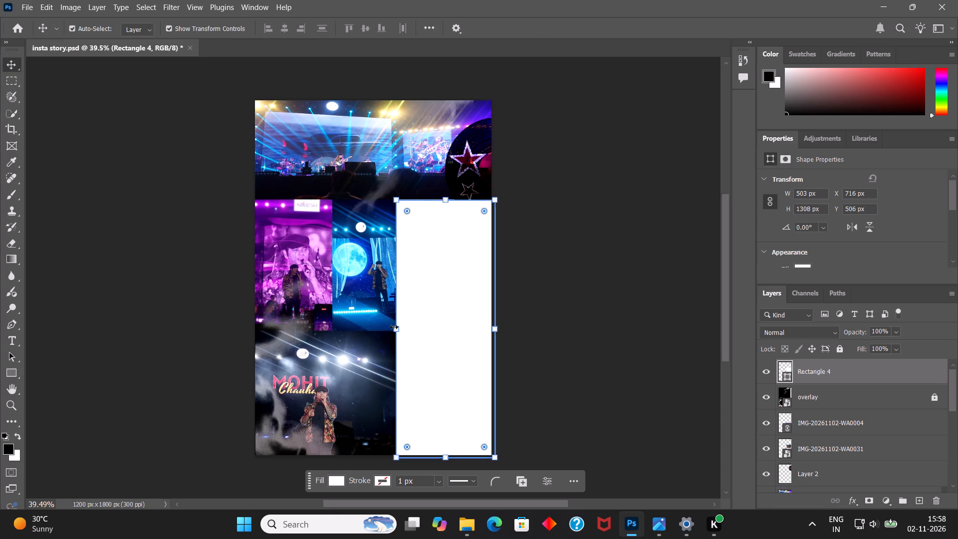
pyautogui.moveTo(446, 459); pyautogui.dragTo(445, 453)
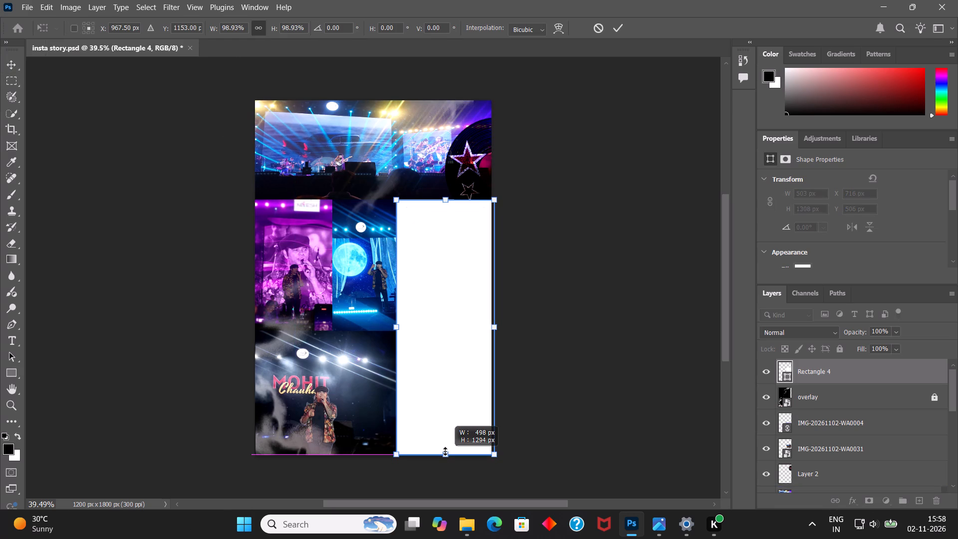
pyautogui.click(446, 199)
pyautogui.click(497, 329)
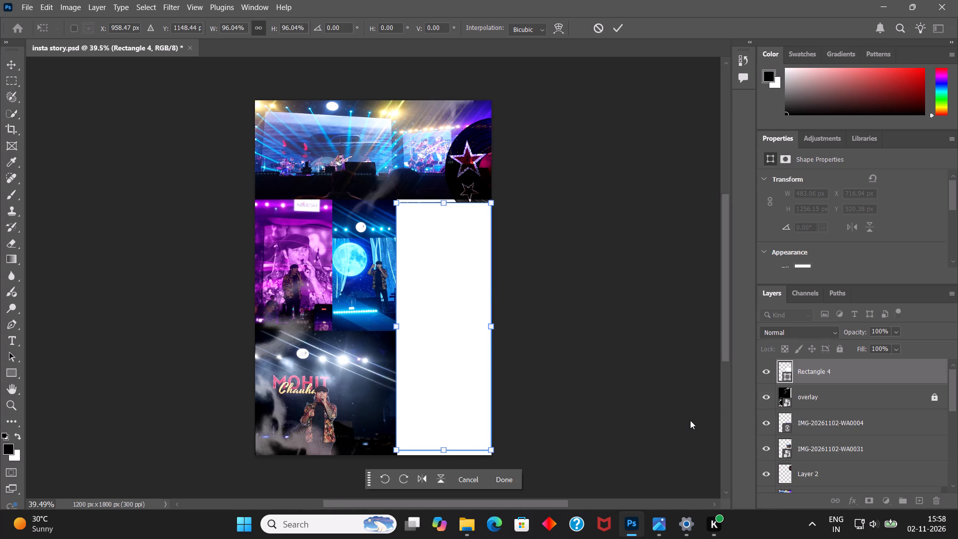
pyautogui.moveTo(446, 449); pyautogui.dragTo(445, 456)
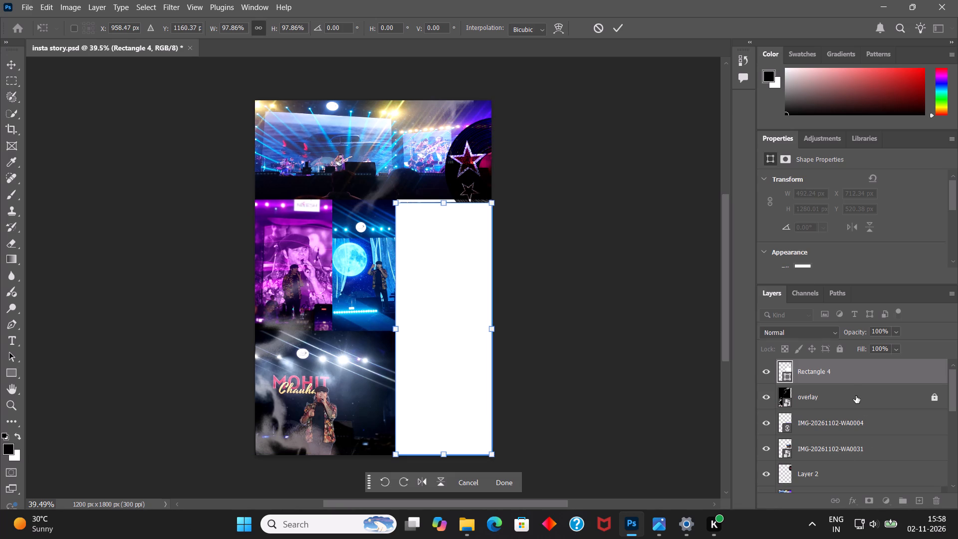
# Move the Rectangle 4 layer down the stack to just below Rectangle 2 and above Layer 0, behind the crowd and group photos.
pyautogui.scroll(3, 829, 393)
pyautogui.moveTo(837, 371); pyautogui.dragTo(837, 476)
pyautogui.scroll(-3, 839, 462)
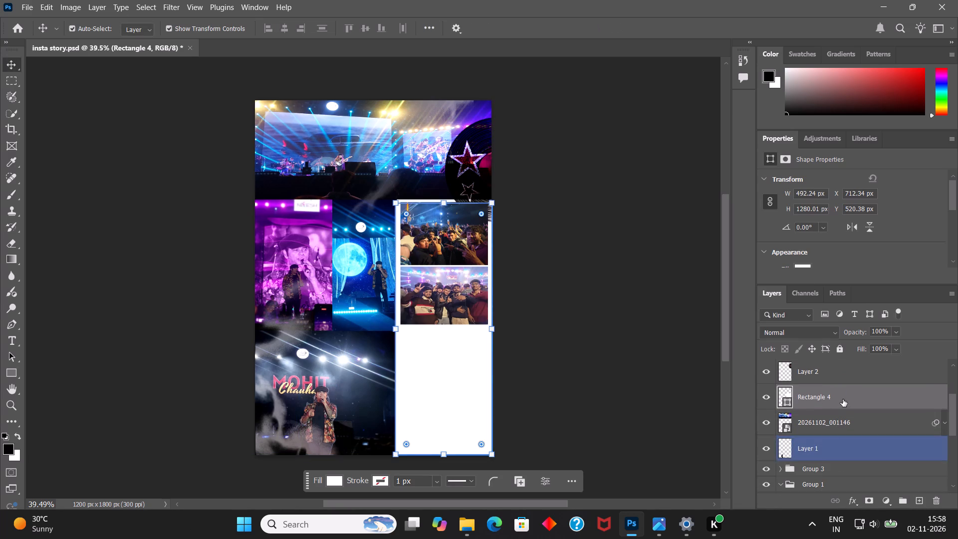
pyautogui.moveTo(843, 399); pyautogui.dragTo(842, 479)
pyautogui.scroll(-4, 842, 475)
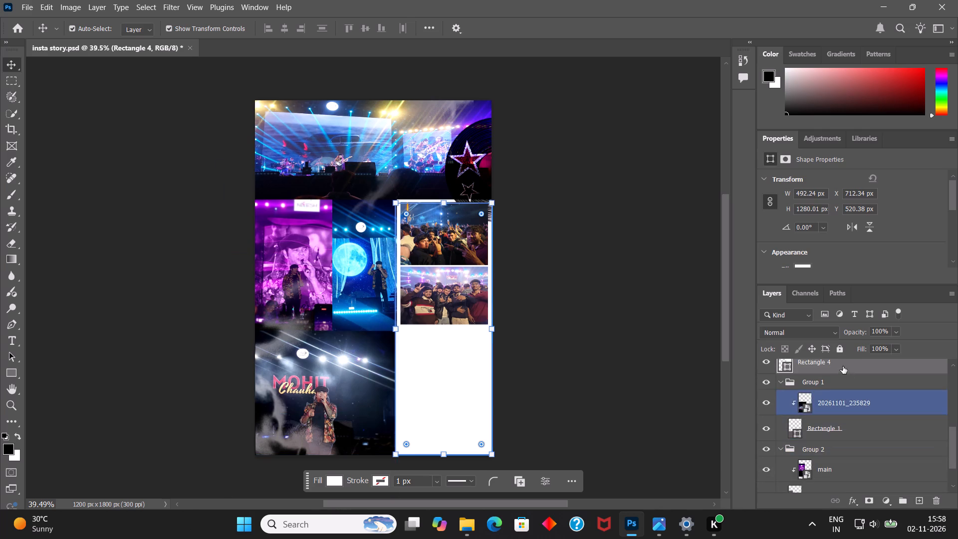
pyautogui.moveTo(843, 366); pyautogui.dragTo(844, 472)
pyautogui.scroll(-4, 844, 471)
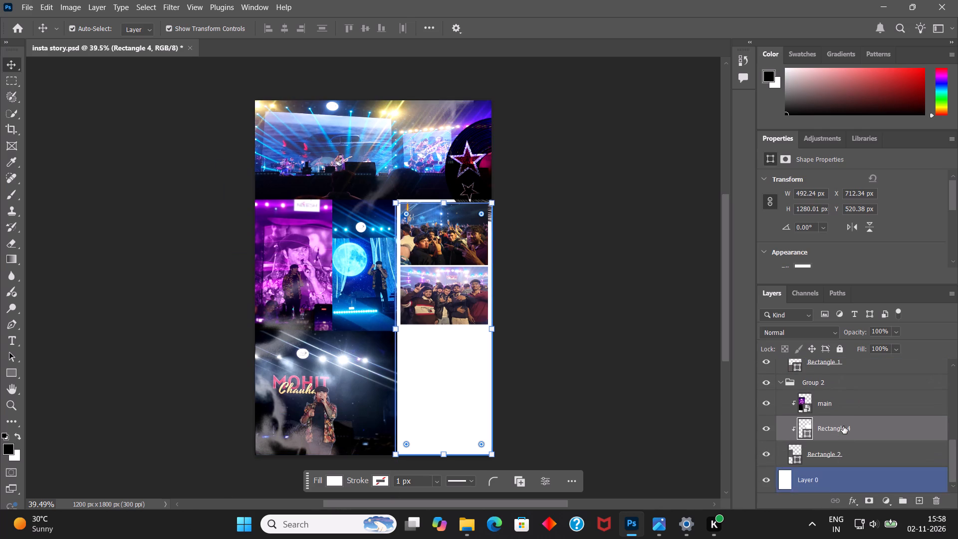
pyautogui.moveTo(843, 426); pyautogui.dragTo(844, 459)
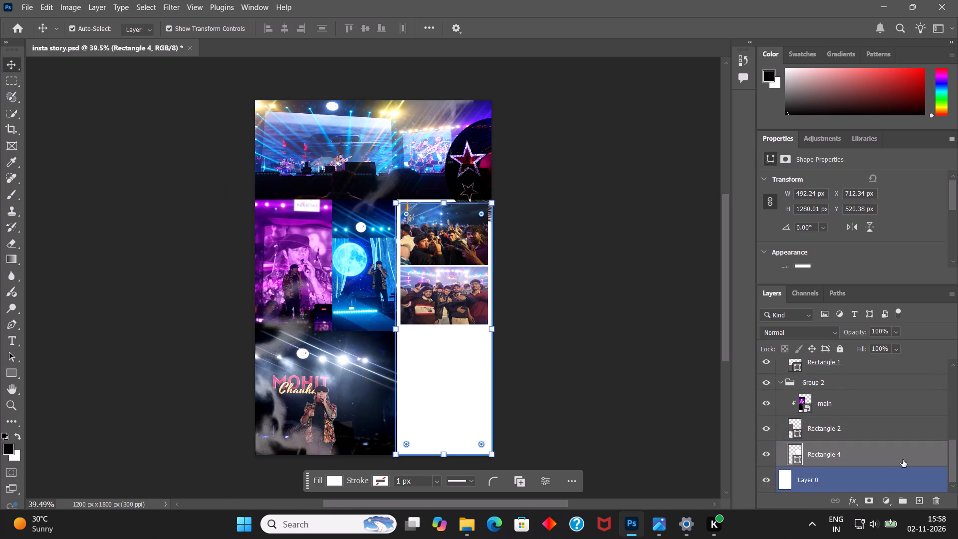
pyautogui.click(593, 424)
# Add a Gradient Overlay effect to Rectangle 4.
pyautogui.doubleClick(910, 453)
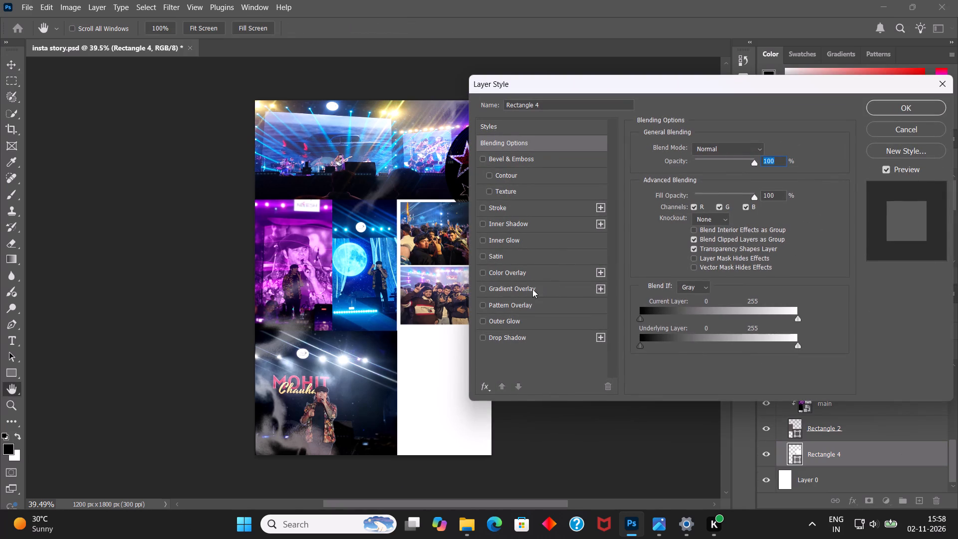
pyautogui.click(527, 286)
pyautogui.moveTo(622, 86); pyautogui.dragTo(685, 75)
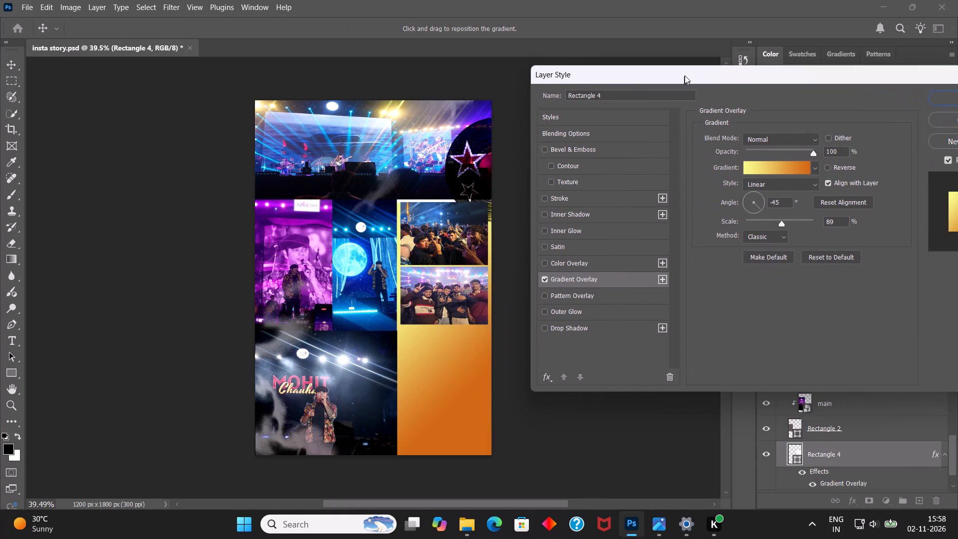
pyautogui.moveTo(685, 75); pyautogui.dragTo(668, 74)
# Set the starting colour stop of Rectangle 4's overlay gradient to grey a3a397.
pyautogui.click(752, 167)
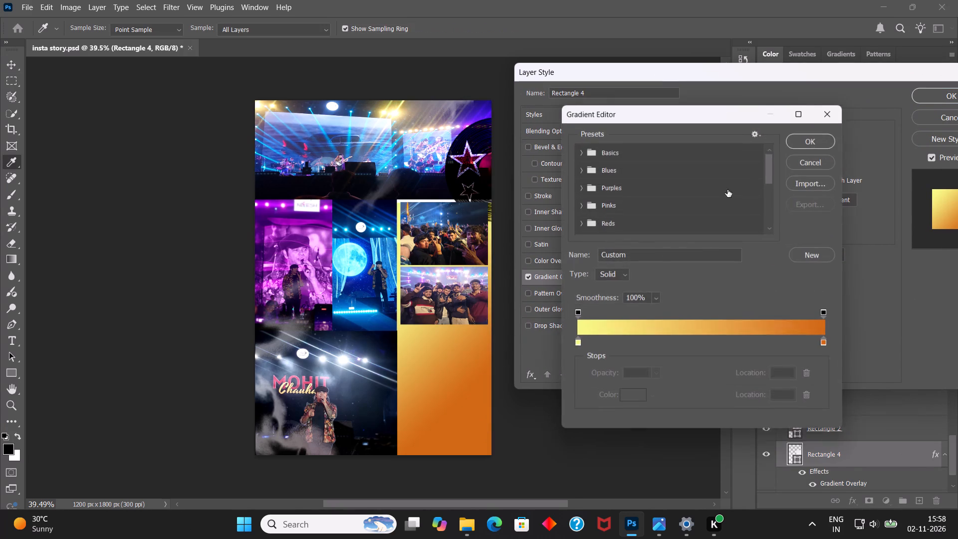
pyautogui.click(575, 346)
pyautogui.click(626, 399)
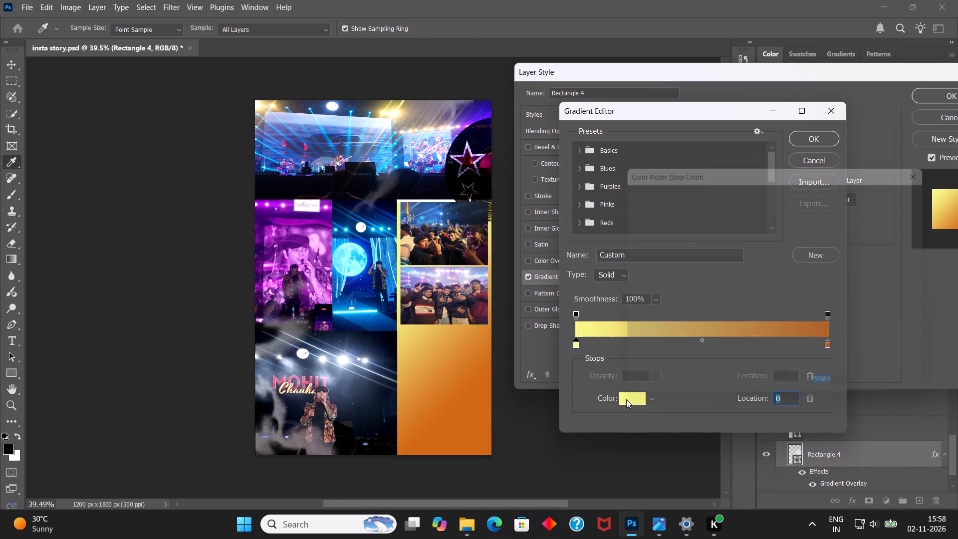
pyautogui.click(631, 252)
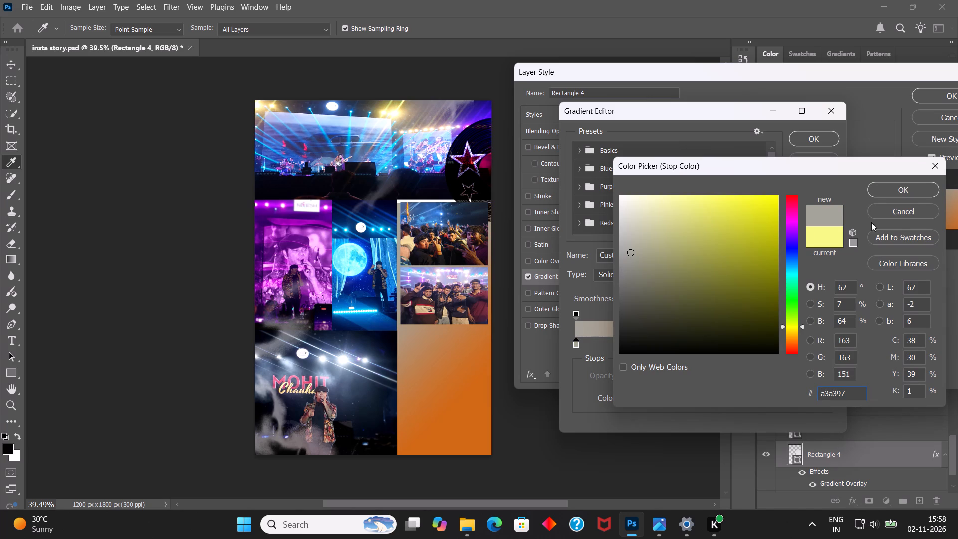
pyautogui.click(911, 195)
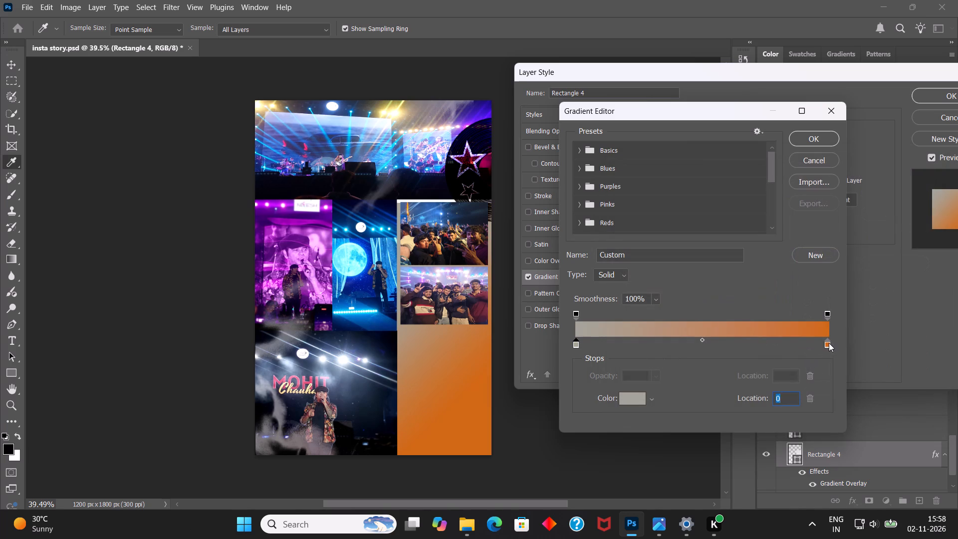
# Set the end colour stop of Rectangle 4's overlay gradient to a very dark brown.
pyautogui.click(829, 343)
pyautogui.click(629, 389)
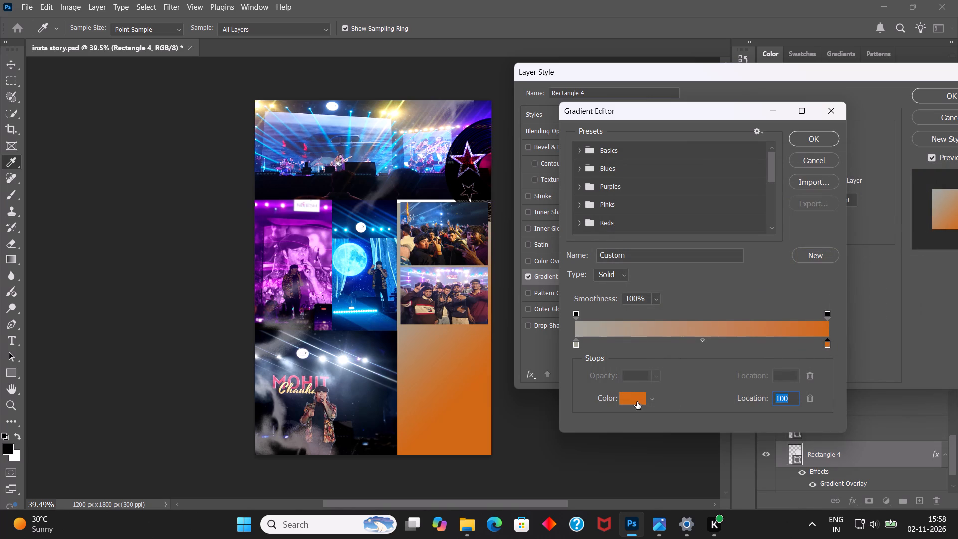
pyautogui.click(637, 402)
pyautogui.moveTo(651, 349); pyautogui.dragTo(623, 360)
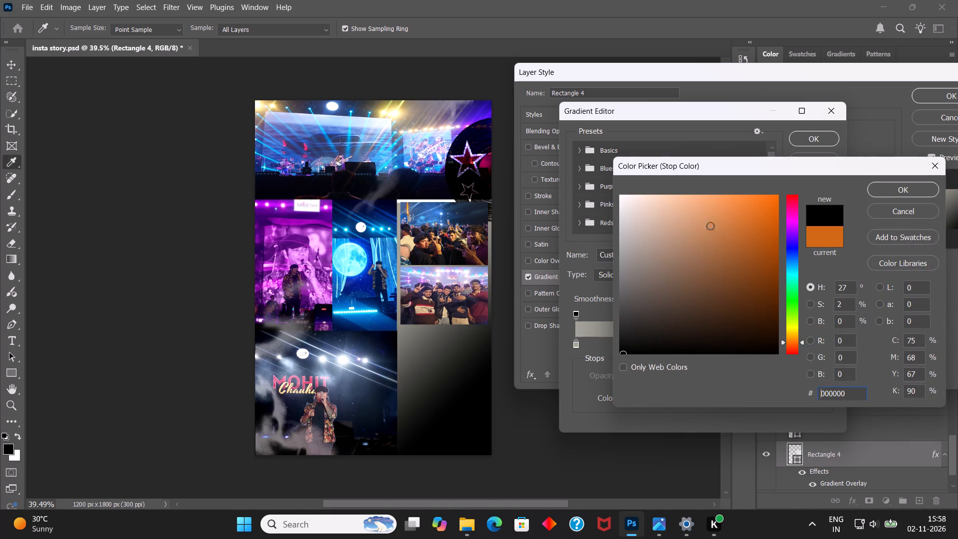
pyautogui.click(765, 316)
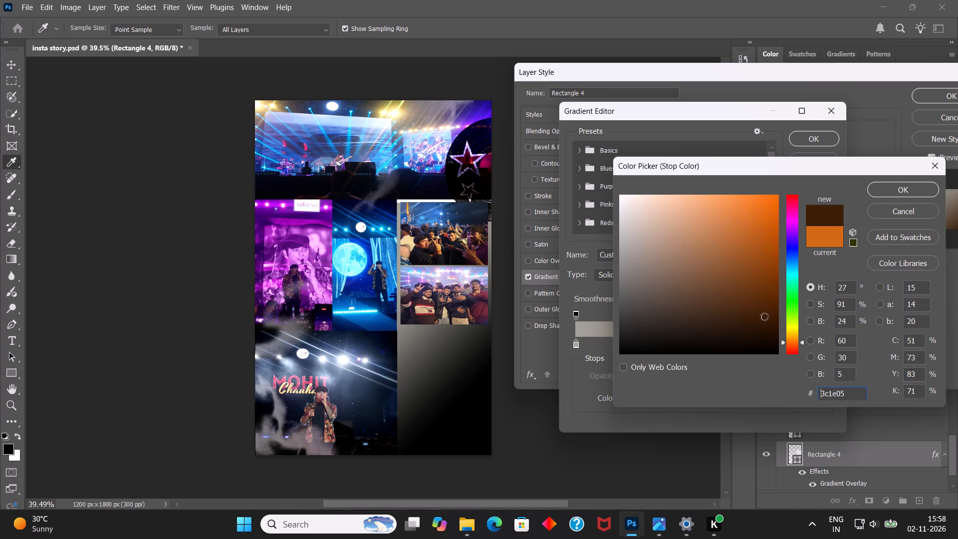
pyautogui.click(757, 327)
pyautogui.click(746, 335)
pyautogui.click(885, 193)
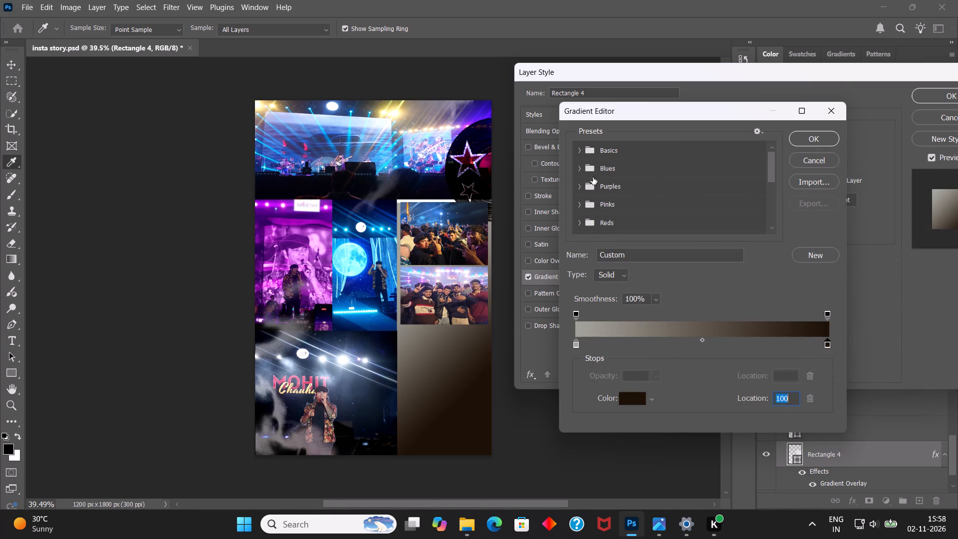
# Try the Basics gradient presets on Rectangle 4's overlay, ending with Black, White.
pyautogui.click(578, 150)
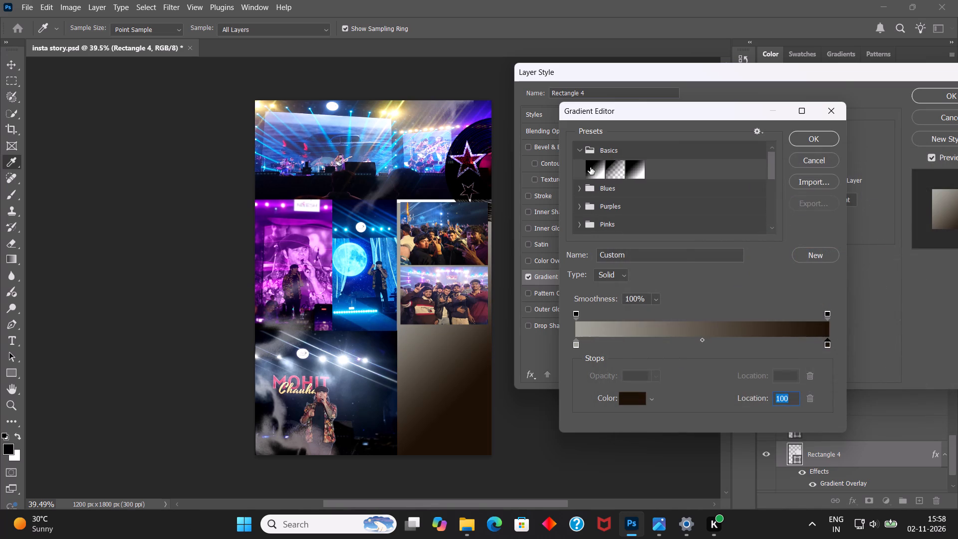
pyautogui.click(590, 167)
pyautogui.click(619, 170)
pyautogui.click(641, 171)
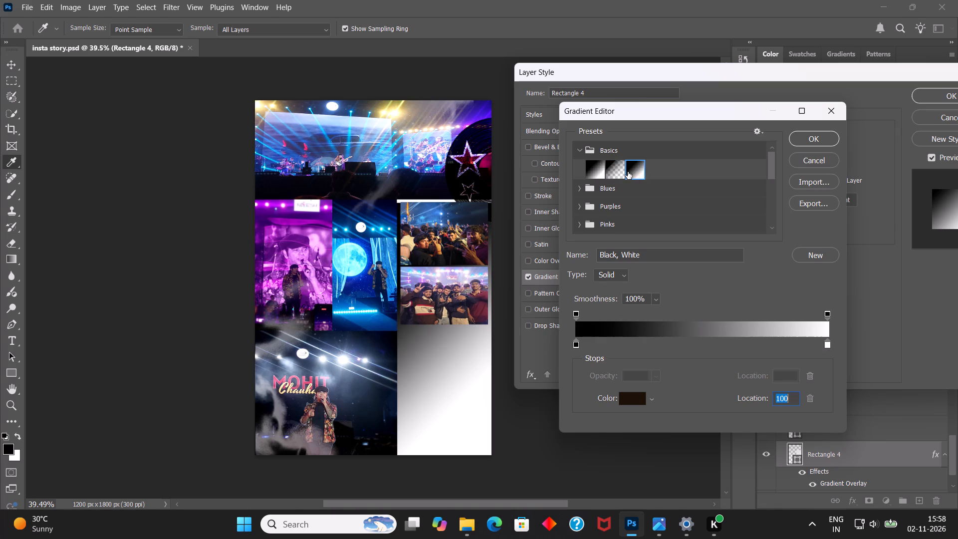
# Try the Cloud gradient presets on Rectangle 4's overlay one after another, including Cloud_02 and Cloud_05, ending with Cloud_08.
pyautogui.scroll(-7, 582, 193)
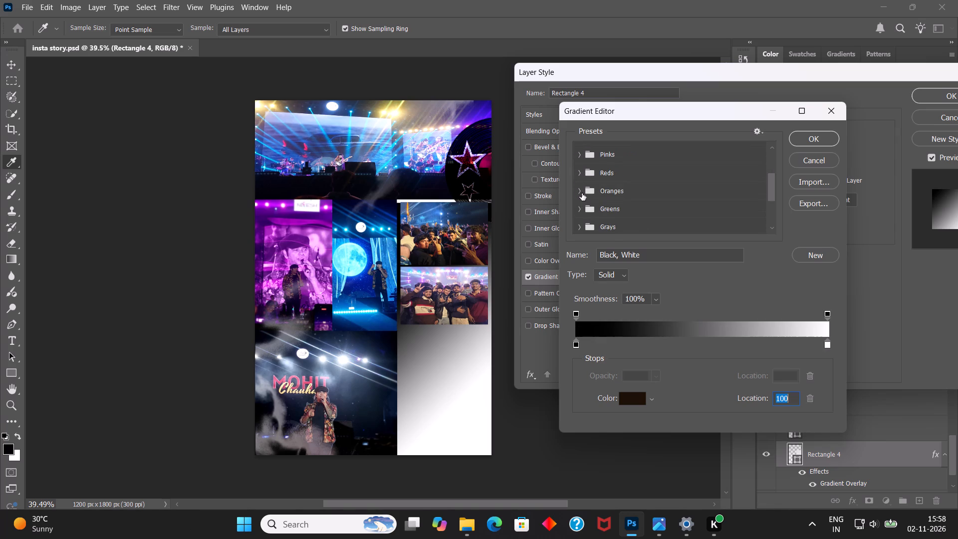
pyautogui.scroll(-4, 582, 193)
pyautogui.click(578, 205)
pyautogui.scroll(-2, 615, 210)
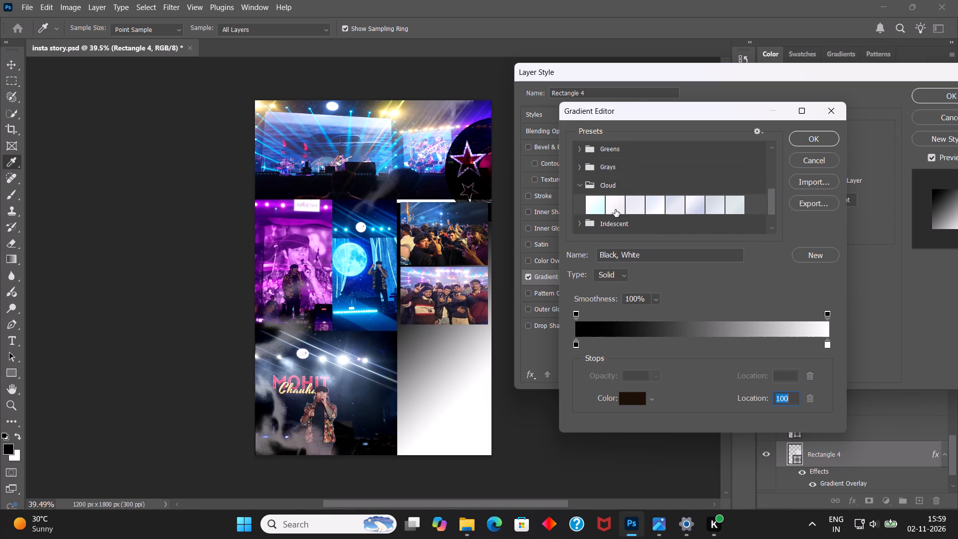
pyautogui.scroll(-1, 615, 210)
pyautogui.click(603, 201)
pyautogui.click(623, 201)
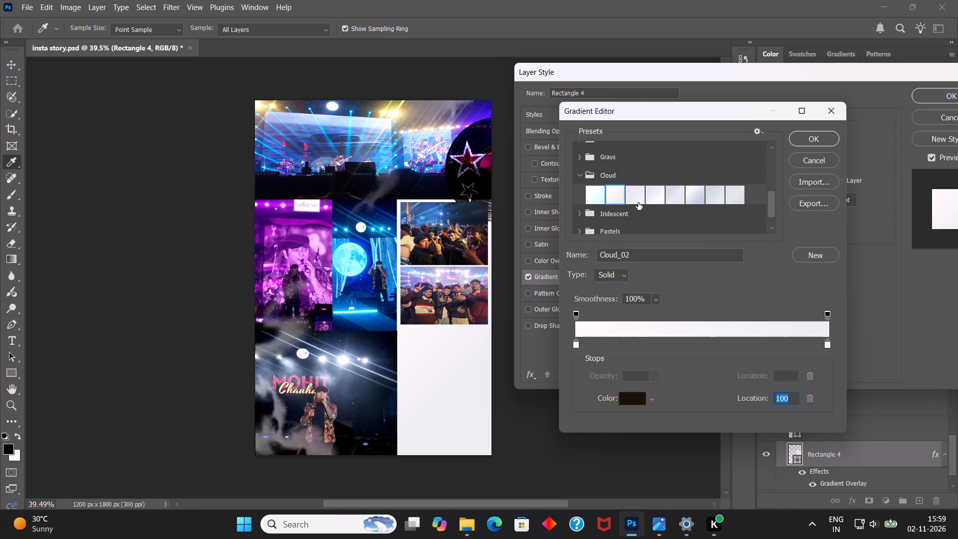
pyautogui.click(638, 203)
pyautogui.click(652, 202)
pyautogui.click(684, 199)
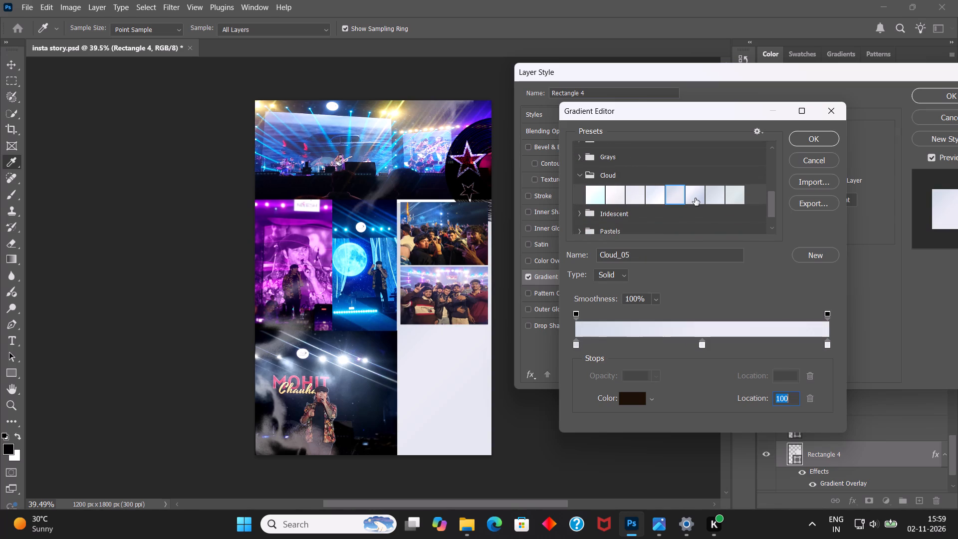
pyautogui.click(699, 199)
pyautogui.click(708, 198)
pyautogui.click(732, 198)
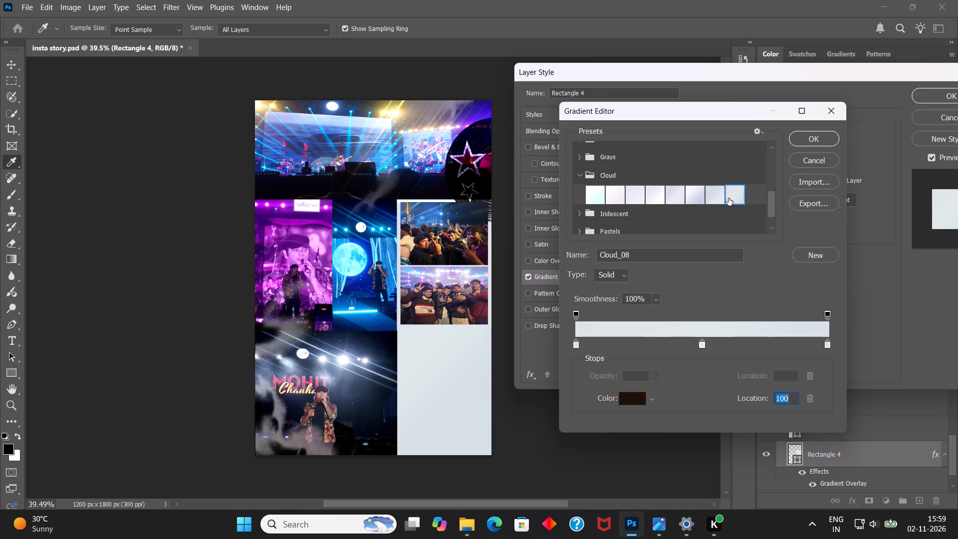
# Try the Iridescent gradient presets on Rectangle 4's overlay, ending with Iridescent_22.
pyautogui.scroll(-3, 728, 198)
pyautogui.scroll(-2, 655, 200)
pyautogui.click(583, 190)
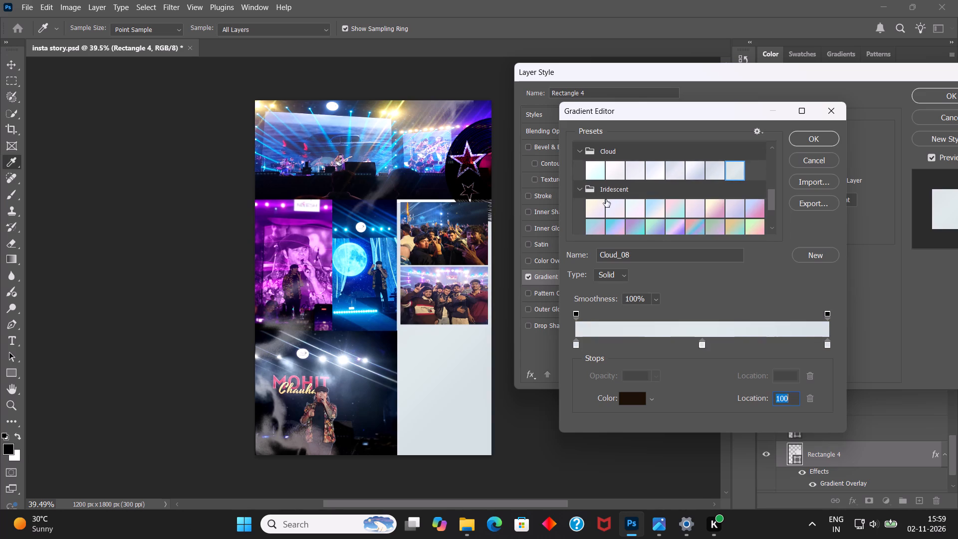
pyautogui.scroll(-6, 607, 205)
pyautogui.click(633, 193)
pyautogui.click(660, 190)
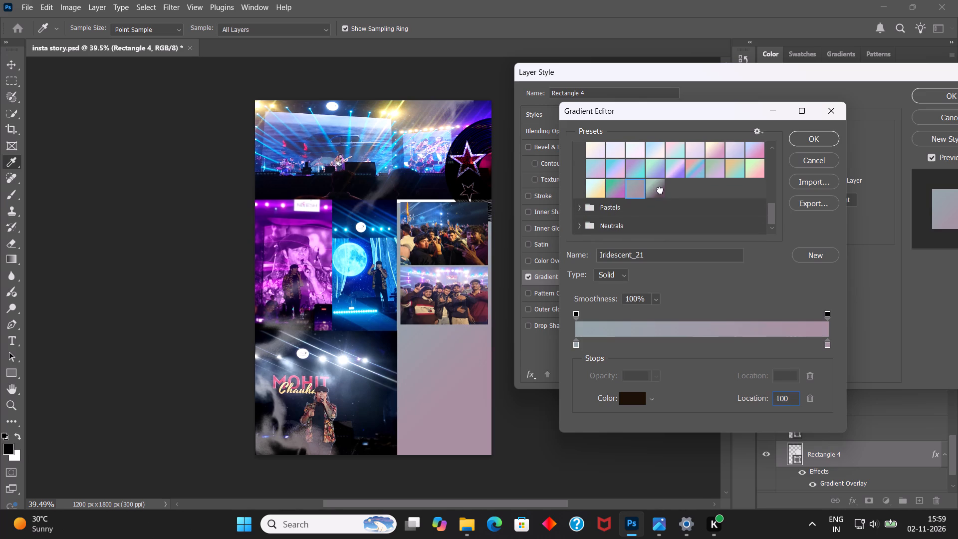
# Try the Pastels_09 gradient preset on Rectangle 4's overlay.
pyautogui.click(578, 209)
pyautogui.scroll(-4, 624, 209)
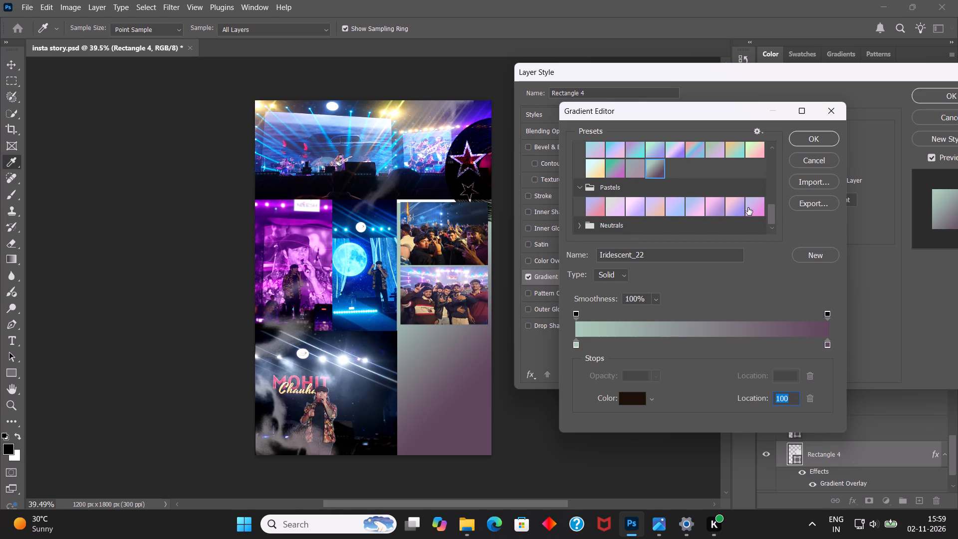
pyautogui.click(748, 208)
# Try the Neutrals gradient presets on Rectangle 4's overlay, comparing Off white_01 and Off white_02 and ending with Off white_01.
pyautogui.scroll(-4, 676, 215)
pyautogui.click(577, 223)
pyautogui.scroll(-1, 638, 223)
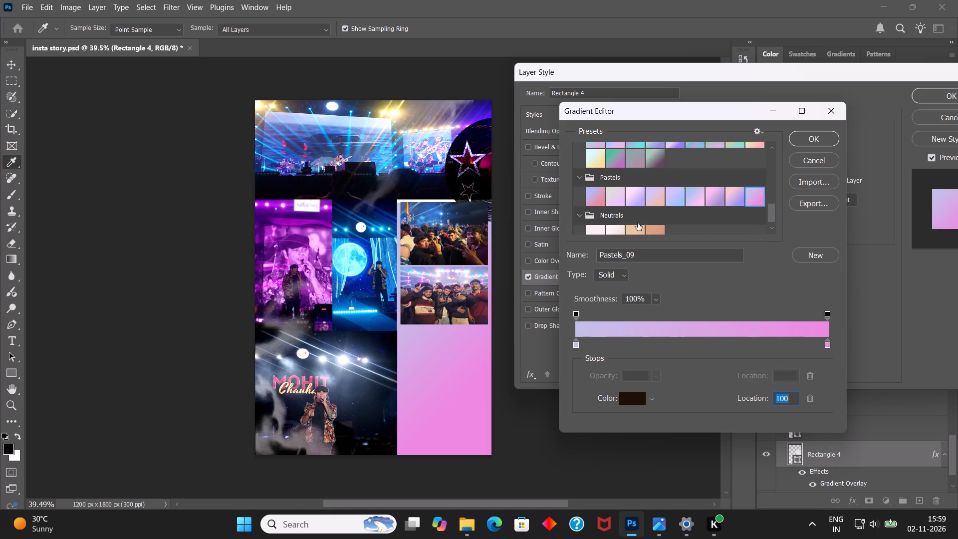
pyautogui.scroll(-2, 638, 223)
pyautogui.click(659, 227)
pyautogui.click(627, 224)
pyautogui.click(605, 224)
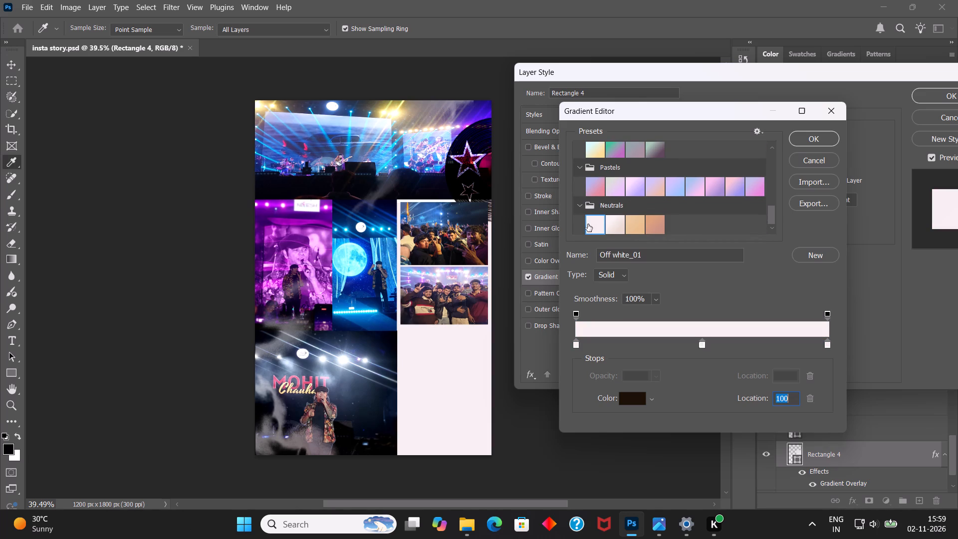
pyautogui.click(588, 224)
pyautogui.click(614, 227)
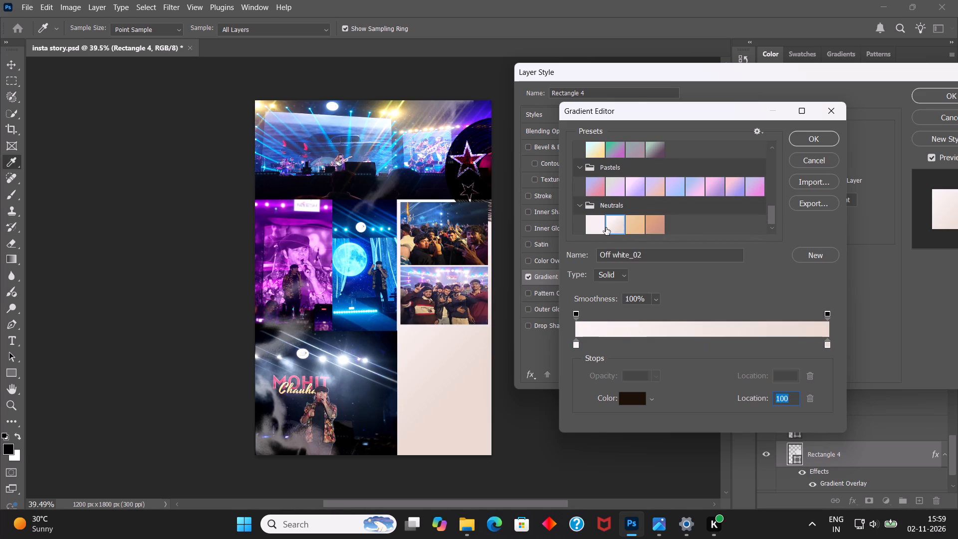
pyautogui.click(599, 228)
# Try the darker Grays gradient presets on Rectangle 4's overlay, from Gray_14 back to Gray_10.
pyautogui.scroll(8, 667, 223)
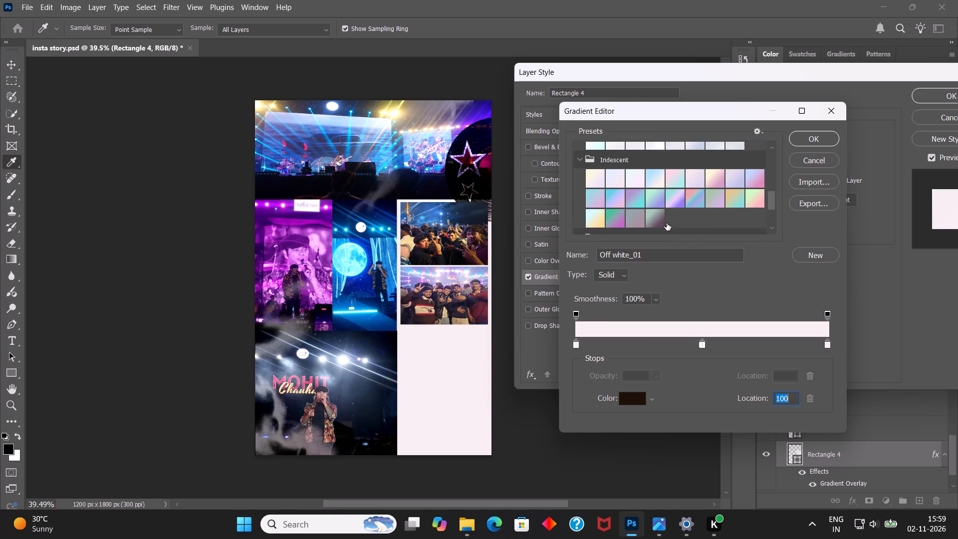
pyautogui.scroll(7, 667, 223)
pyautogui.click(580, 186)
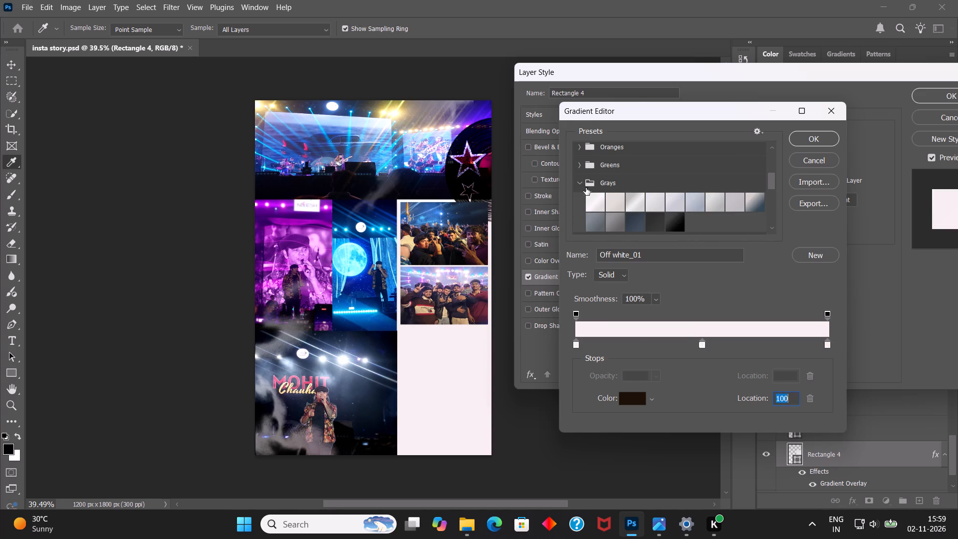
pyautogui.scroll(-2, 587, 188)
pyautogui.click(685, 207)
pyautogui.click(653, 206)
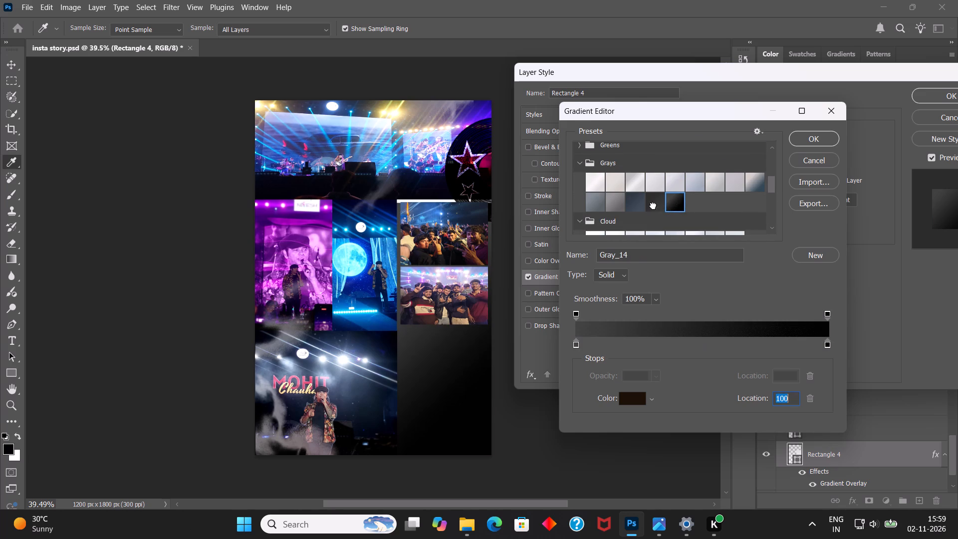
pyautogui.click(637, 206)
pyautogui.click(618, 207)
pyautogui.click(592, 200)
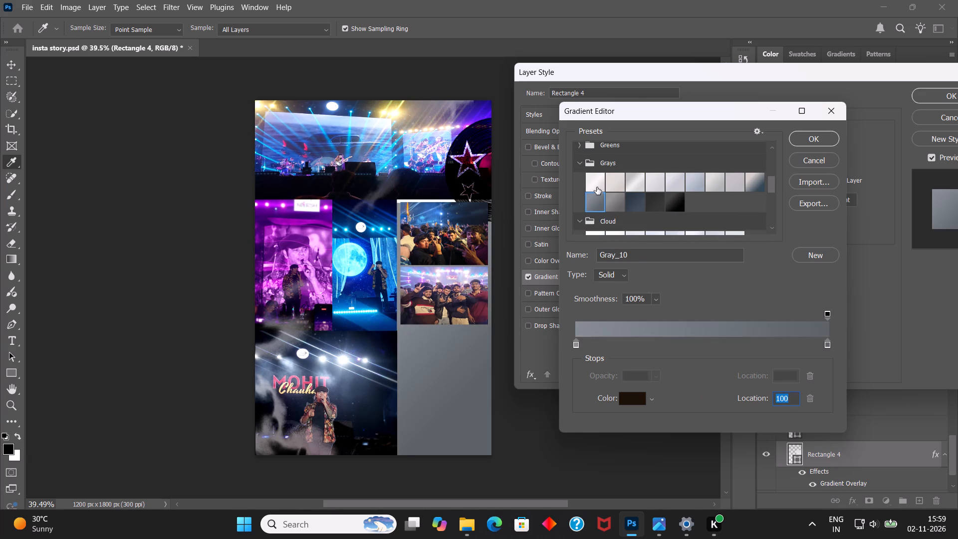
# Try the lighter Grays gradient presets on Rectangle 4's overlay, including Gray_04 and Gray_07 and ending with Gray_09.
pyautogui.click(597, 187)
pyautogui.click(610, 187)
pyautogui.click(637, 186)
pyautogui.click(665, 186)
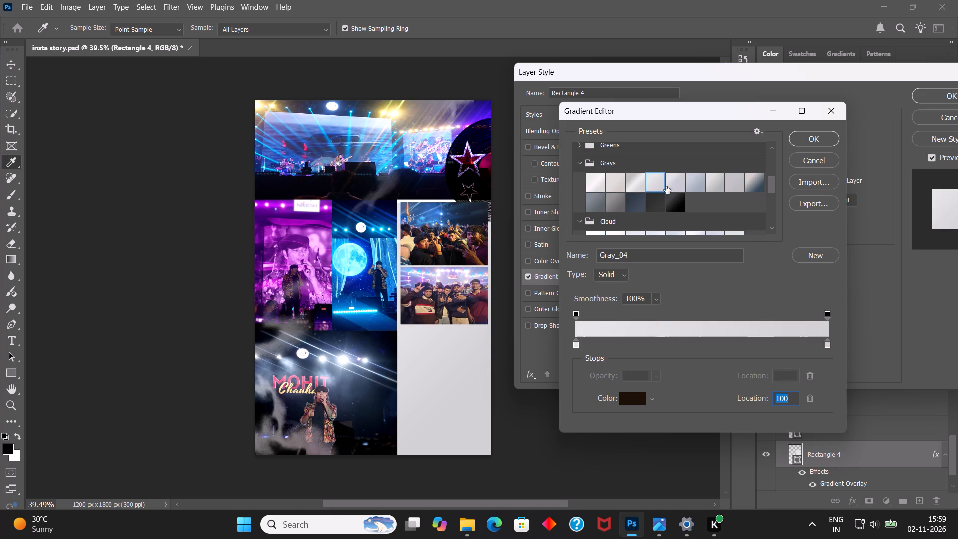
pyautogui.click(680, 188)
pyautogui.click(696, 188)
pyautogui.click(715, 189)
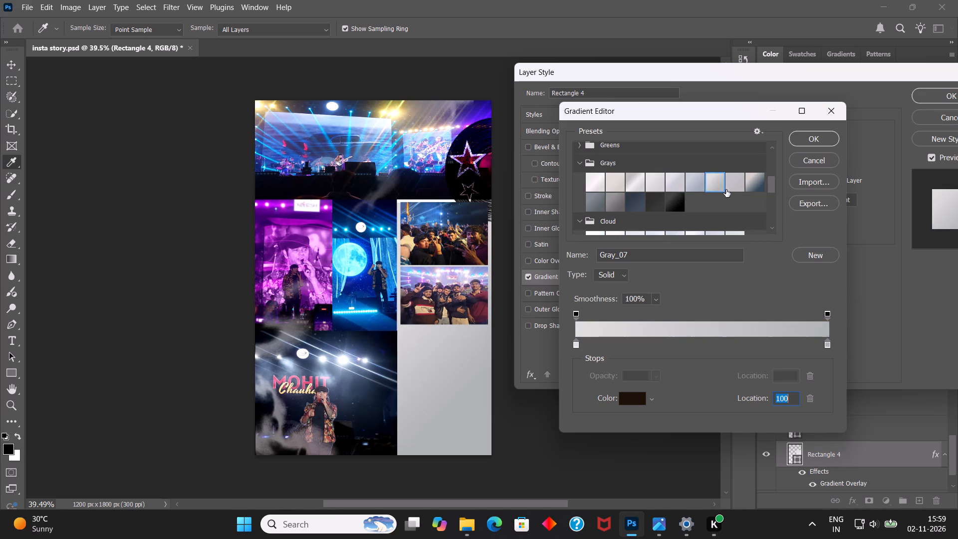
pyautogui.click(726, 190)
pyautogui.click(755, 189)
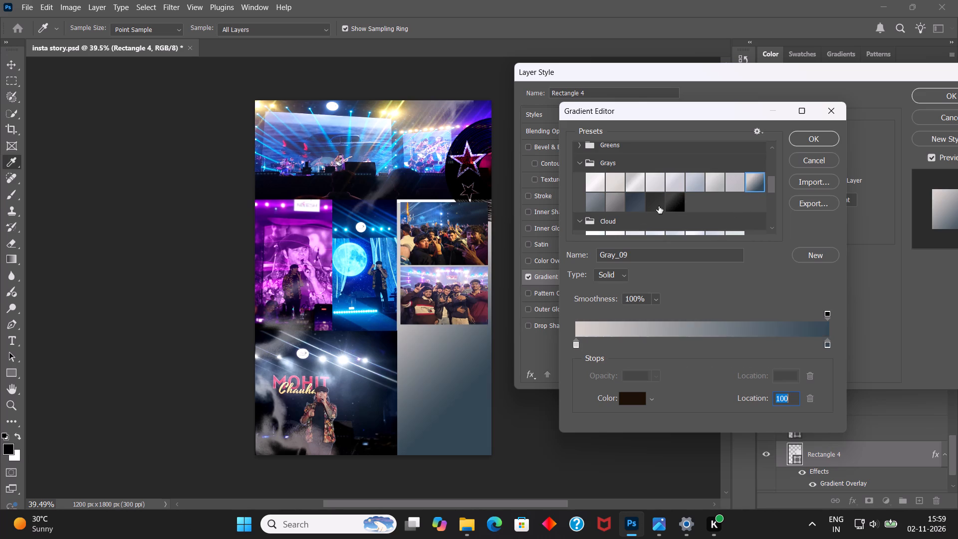
# Compare Gray_14 with Gray_13 and apply the Gray_13 gradient preset to Rectangle 4's overlay.
pyautogui.click(677, 200)
pyautogui.click(659, 205)
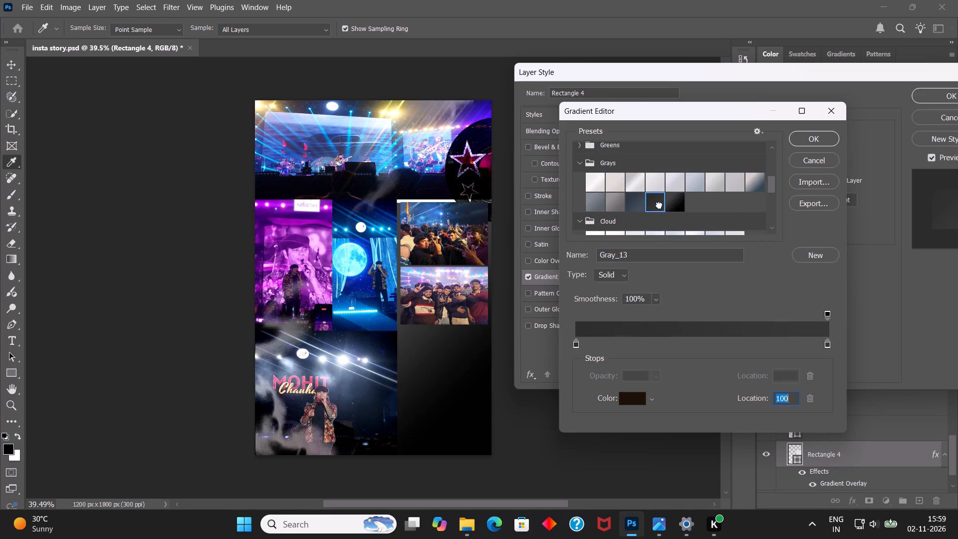
pyautogui.click(807, 138)
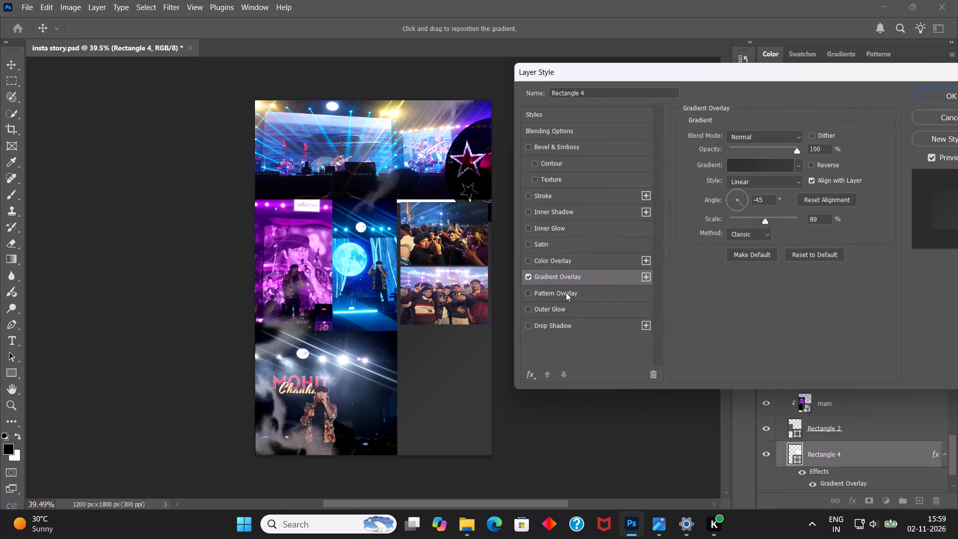
# Add Bevel & Emboss to Rectangle 4, trying its Texture option but leaving it off, and apply the layer style.
pyautogui.click(556, 180)
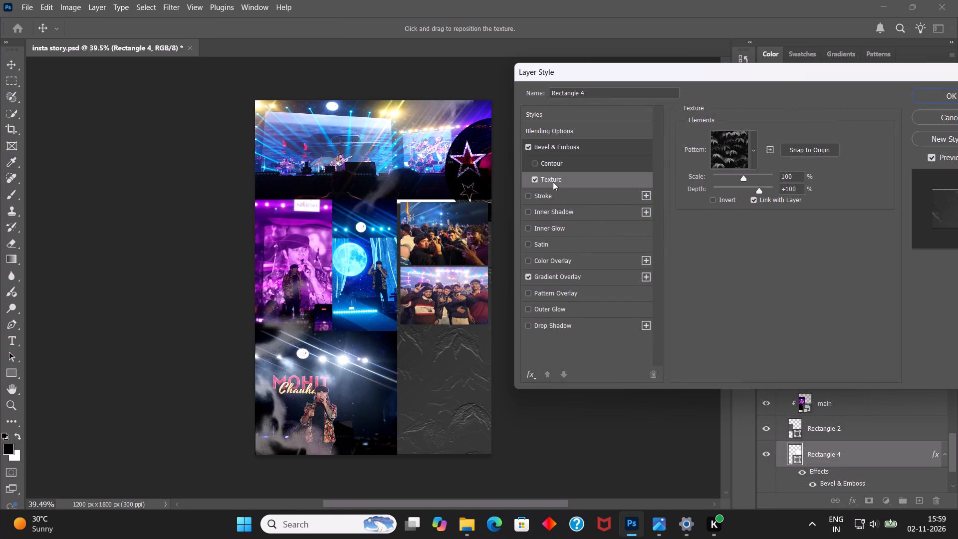
pyautogui.click(535, 182)
pyautogui.moveTo(755, 75); pyautogui.dragTo(682, 80)
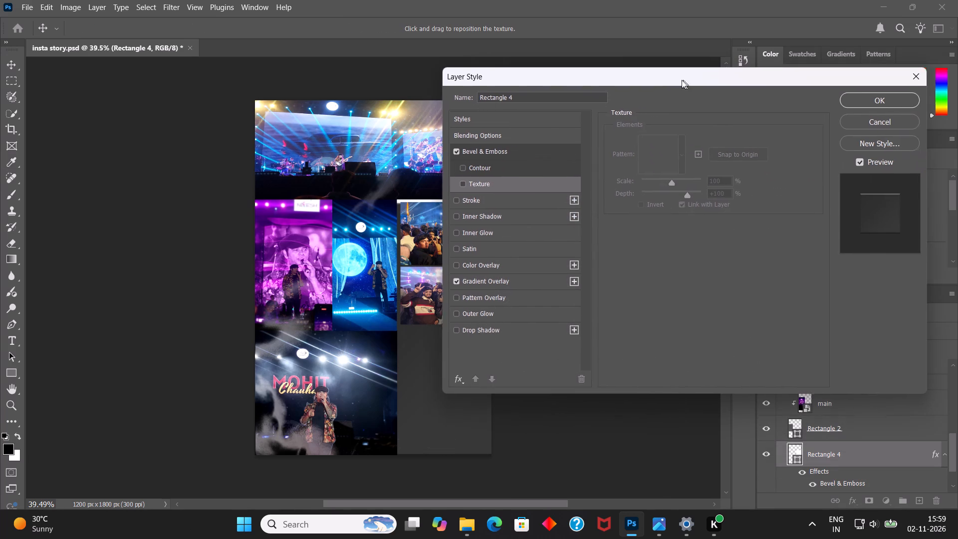
pyautogui.moveTo(682, 80); pyautogui.dragTo(682, 80)
pyautogui.click(871, 100)
pyautogui.click(630, 239)
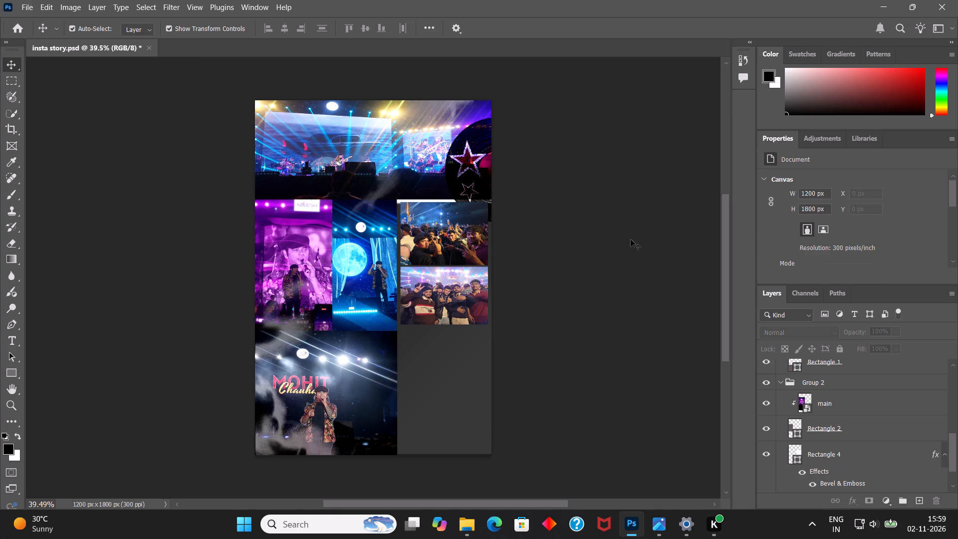
# Hide and reshow Rectangle 4 to compare the side panel with and without its dark fill.
pyautogui.keyDown('alt'); pyautogui.scroll(4, 455, 263); pyautogui.keyUp('alt')
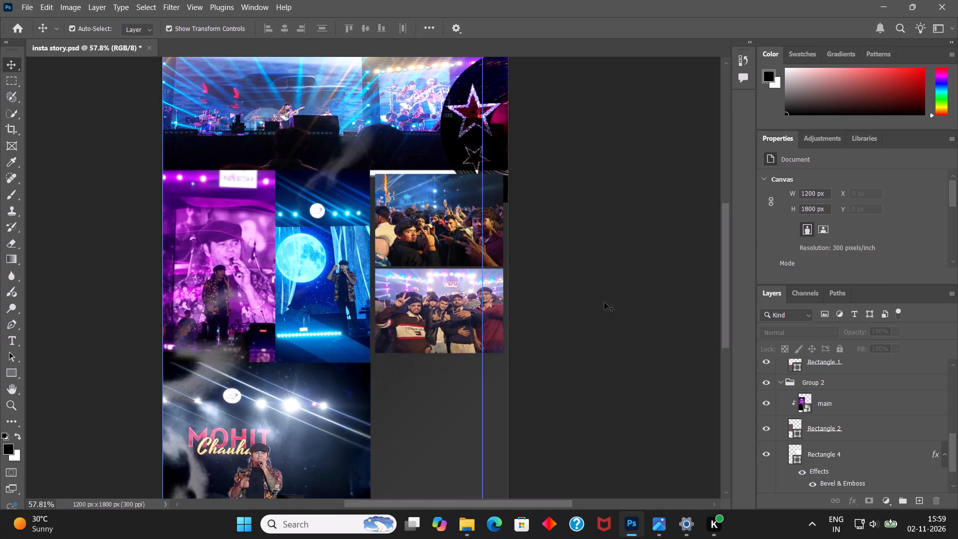
pyautogui.click(766, 454)
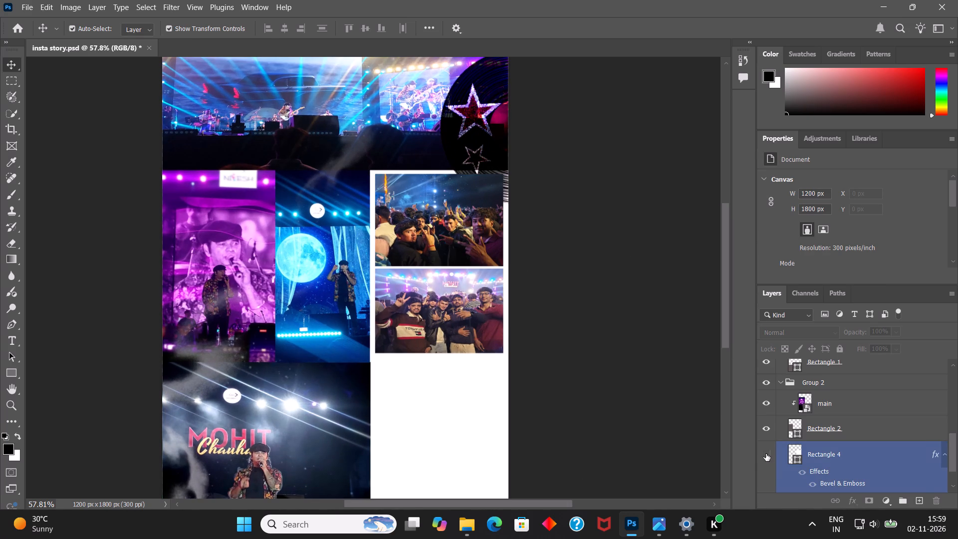
pyautogui.click(766, 454)
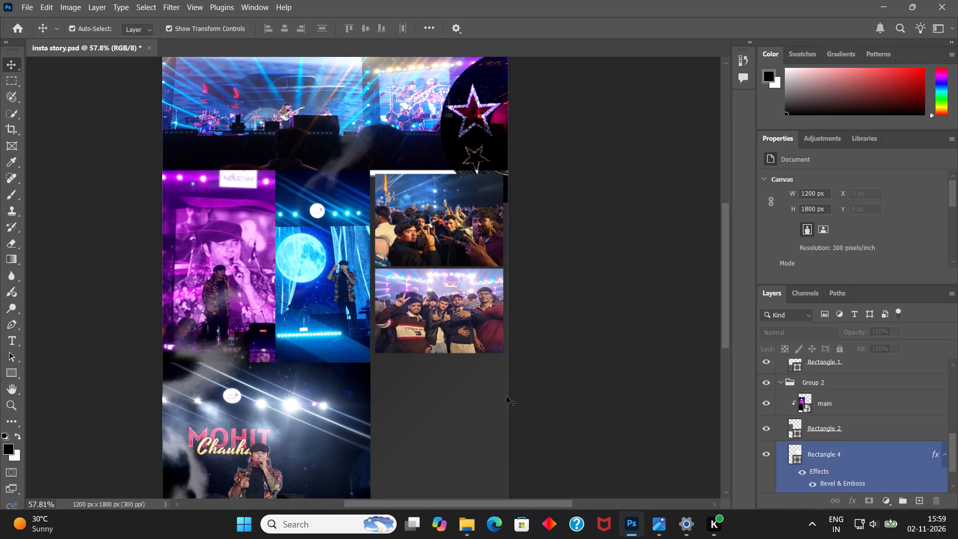
# Scale Rectangle 4 up to about 101.8% so its top edge meets the bottom of the banner photo.
pyautogui.click(497, 405)
pyautogui.click(440, 174)
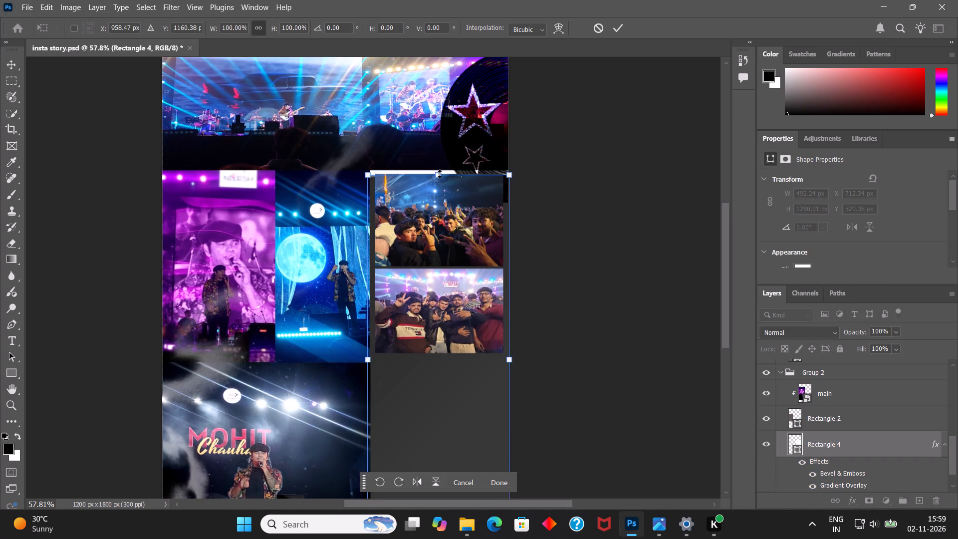
pyautogui.moveTo(440, 174); pyautogui.dragTo(440, 168)
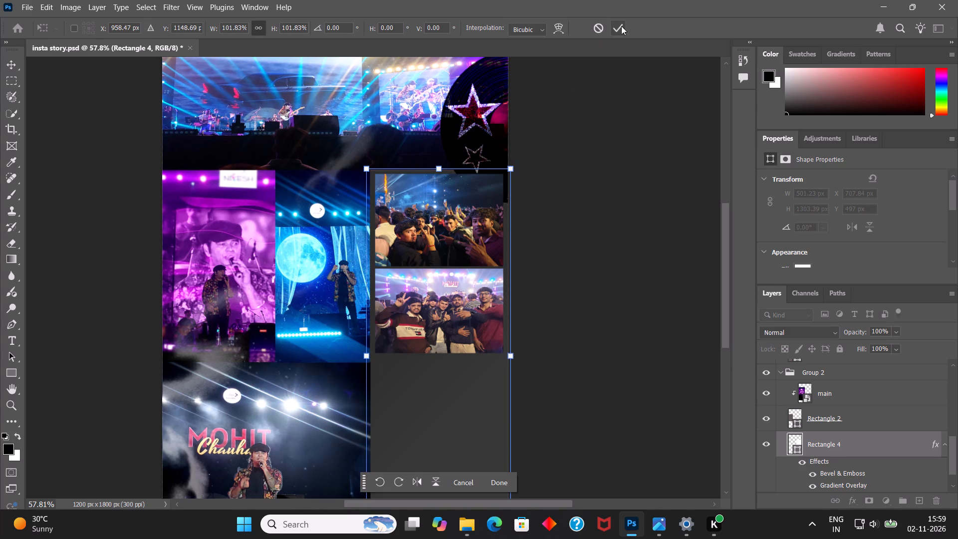
pyautogui.click(620, 26)
pyautogui.click(605, 199)
pyautogui.keyDown('alt'); pyautogui.scroll(-5, 605, 226); pyautogui.keyUp('alt')
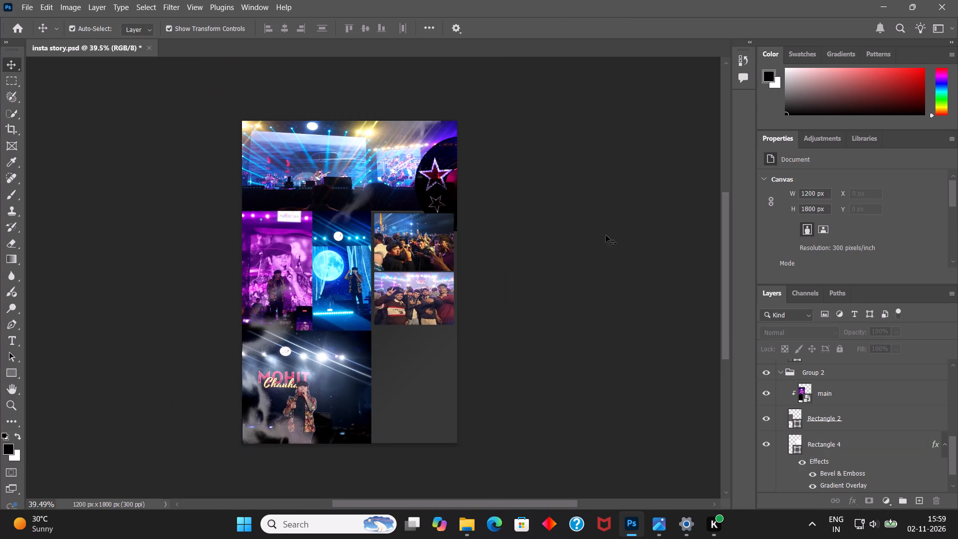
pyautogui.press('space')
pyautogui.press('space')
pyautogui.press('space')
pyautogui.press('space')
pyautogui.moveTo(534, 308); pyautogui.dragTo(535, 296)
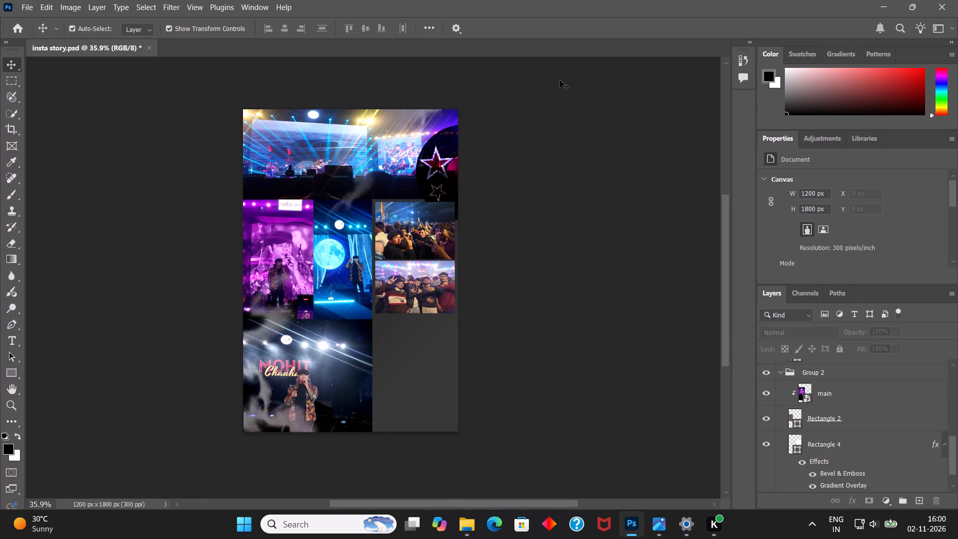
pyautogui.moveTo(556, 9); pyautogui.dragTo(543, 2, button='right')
# Place the brush-stroke texture 0c3927cfe9ae7d349dafdb1218699d63 from D:\Course\overlays as a linked image.
pyautogui.click(21, 11)
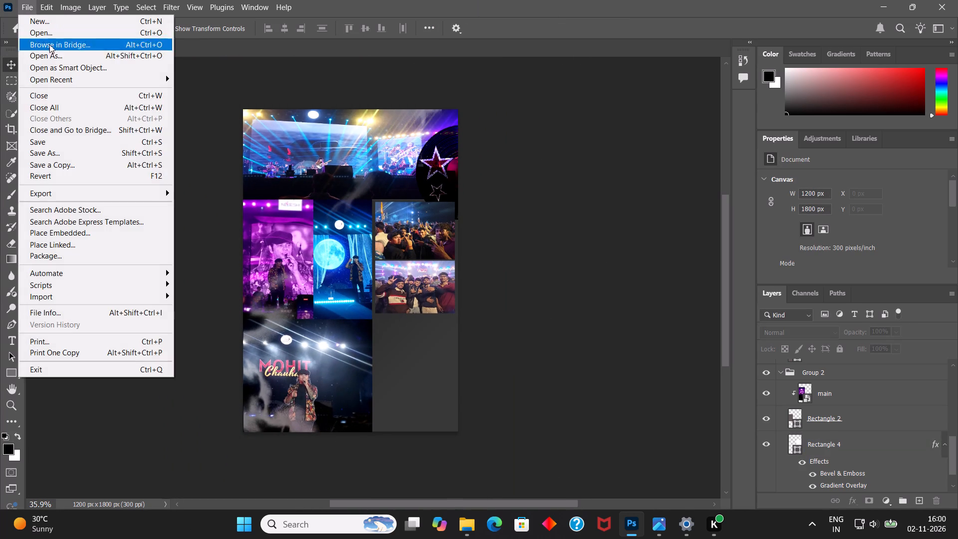
pyautogui.click(64, 247)
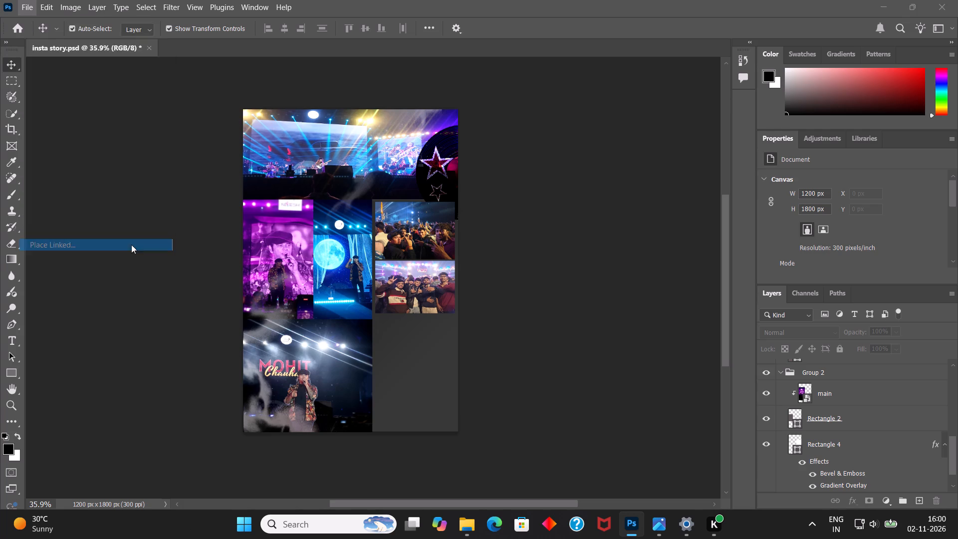
pyautogui.rightClick(556, 0)
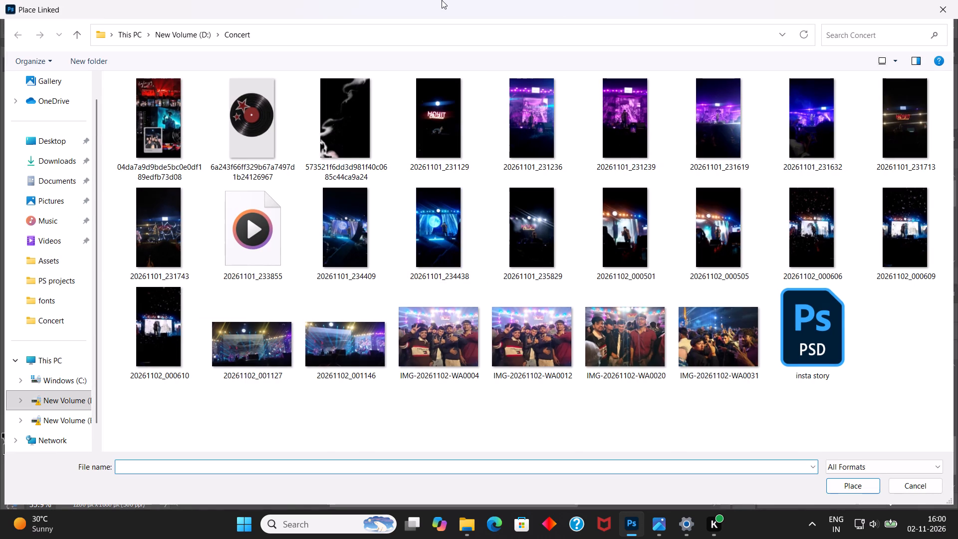
pyautogui.moveTo(502, 0); pyautogui.dragTo(495, 3, button='right')
pyautogui.moveTo(479, 1); pyautogui.dragTo(443, 0, button='right')
pyautogui.click(173, 38)
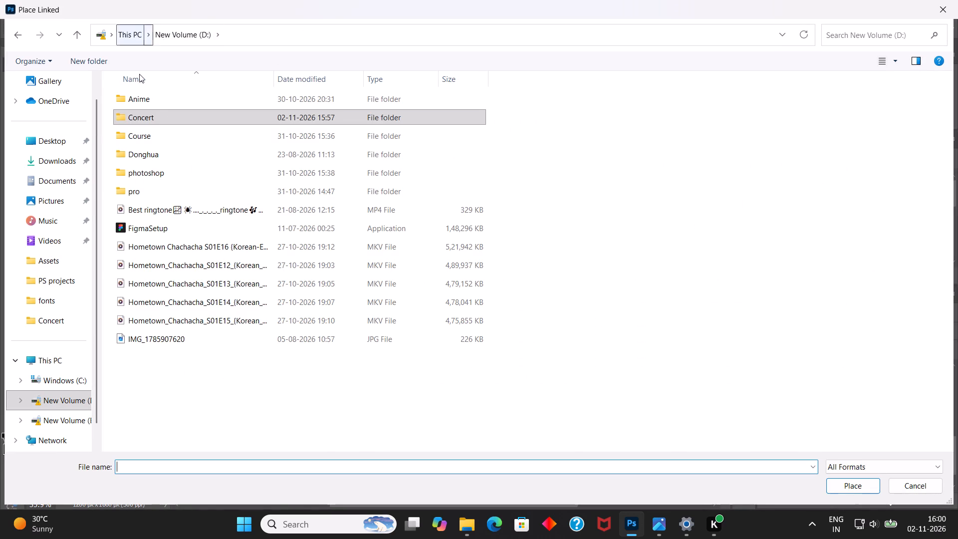
pyautogui.doubleClick(149, 141)
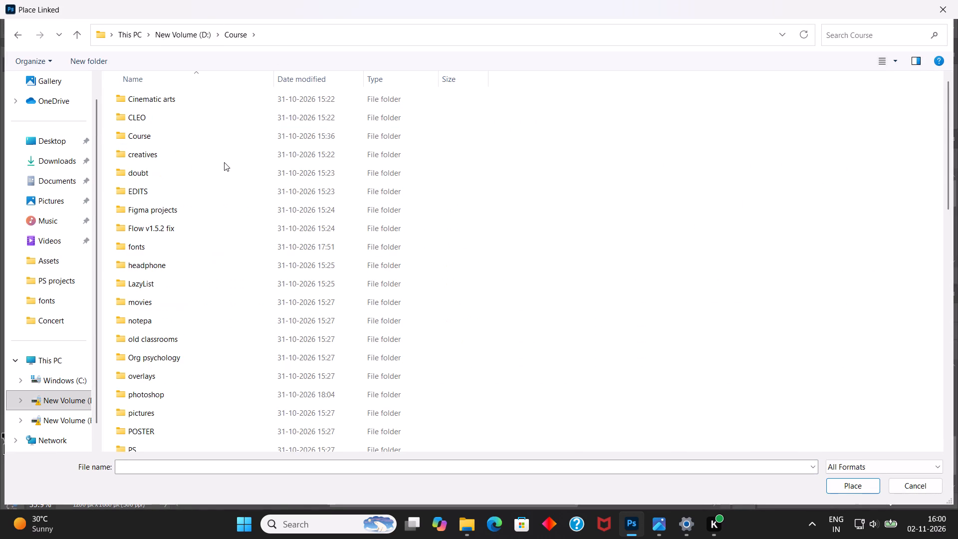
pyautogui.doubleClick(155, 377)
pyautogui.rightClick(250, 322)
pyautogui.moveTo(209, 320); pyautogui.dragTo(195, 319, button='right')
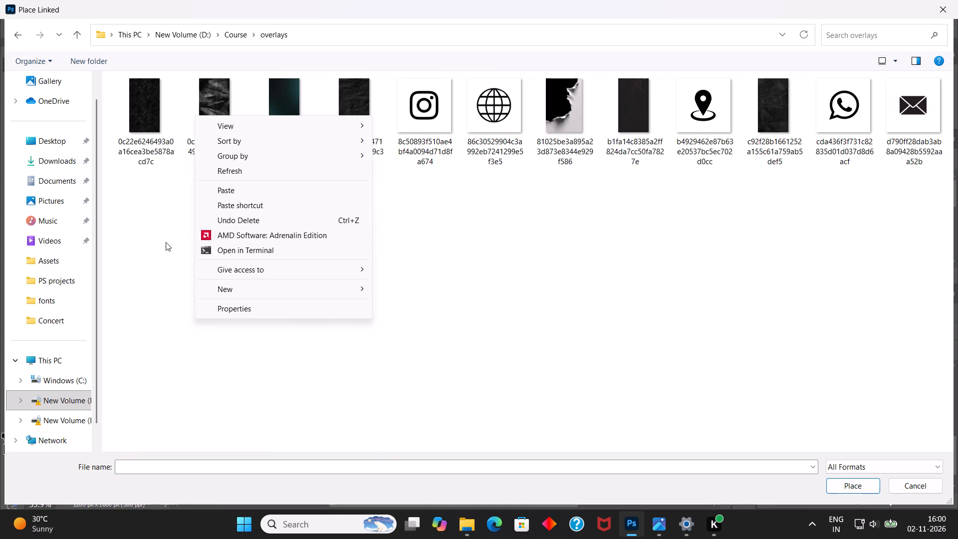
pyautogui.click(166, 242)
pyautogui.click(205, 142)
pyautogui.click(834, 481)
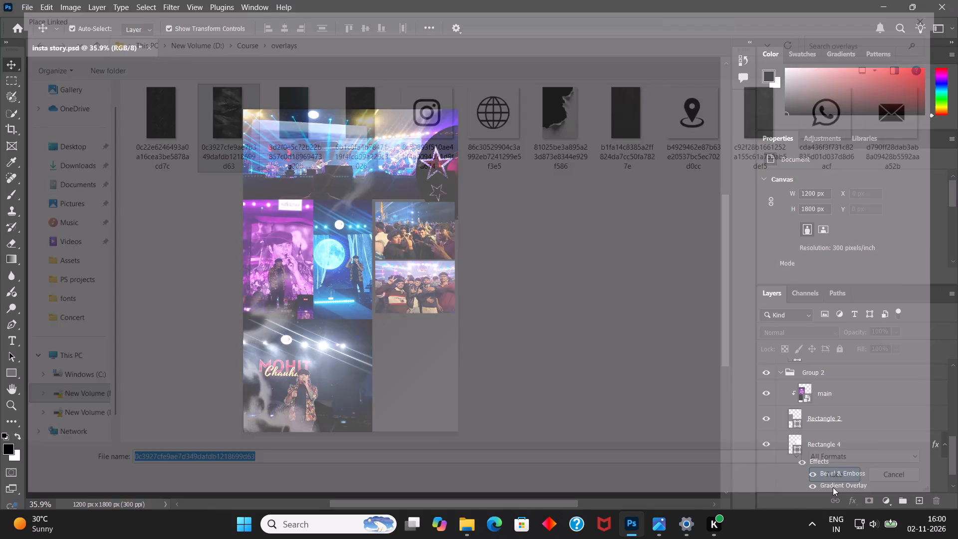
# Position and stretch the placed texture to about 487 by 1297 px so it covers the side panel below the banner photo.
pyautogui.moveTo(372, 268); pyautogui.dragTo(422, 283)
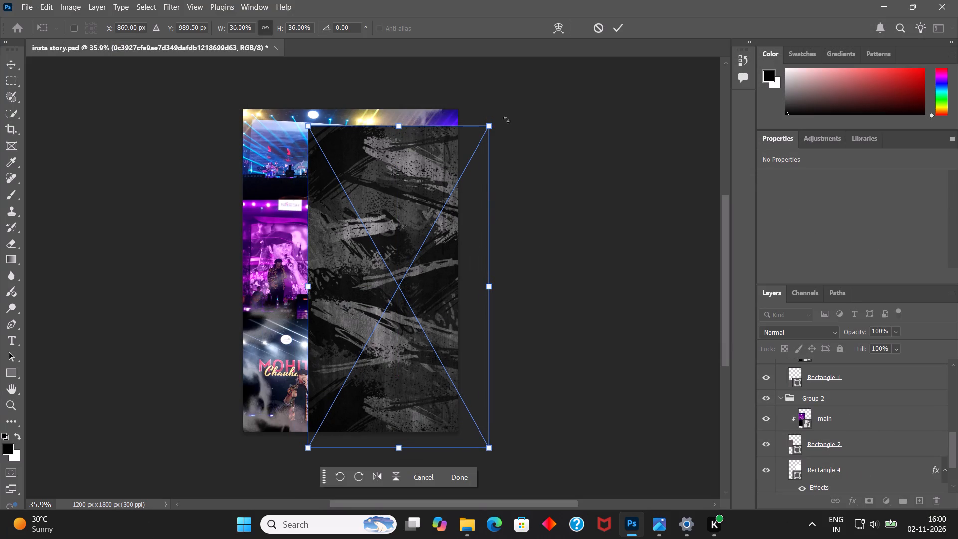
pyautogui.keyDown('shift'); pyautogui.moveTo(489, 125); pyautogui.dragTo(399, 315); pyautogui.keyUp('shift')
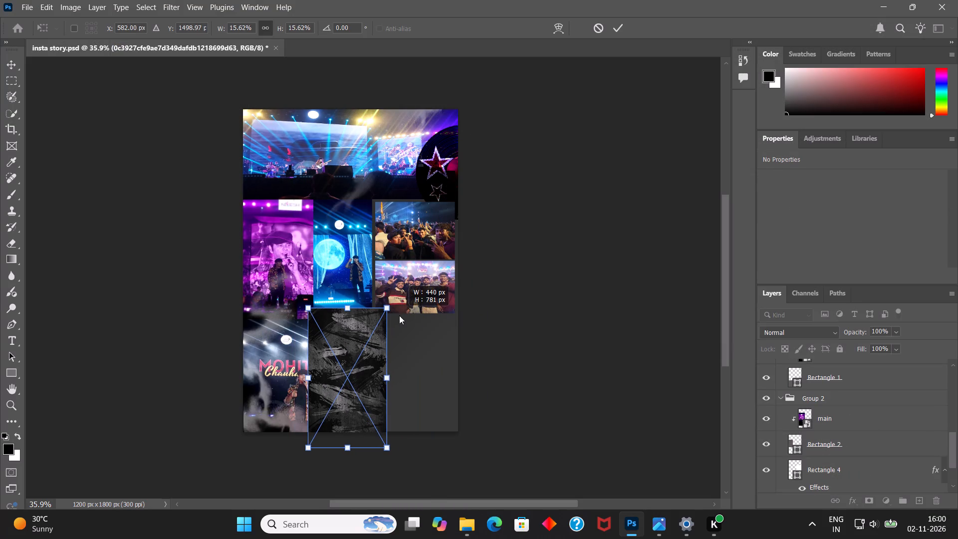
pyautogui.keyDown('shift'); pyautogui.moveTo(399, 315); pyautogui.dragTo(461, 267); pyautogui.keyUp('shift')
pyautogui.moveTo(372, 308); pyautogui.dragTo(437, 263)
pyautogui.keyDown('shift'); pyautogui.moveTo(433, 401); pyautogui.dragTo(432, 430); pyautogui.keyUp('shift')
pyautogui.keyDown('shift'); pyautogui.moveTo(487, 318); pyautogui.dragTo(457, 315); pyautogui.keyUp('shift')
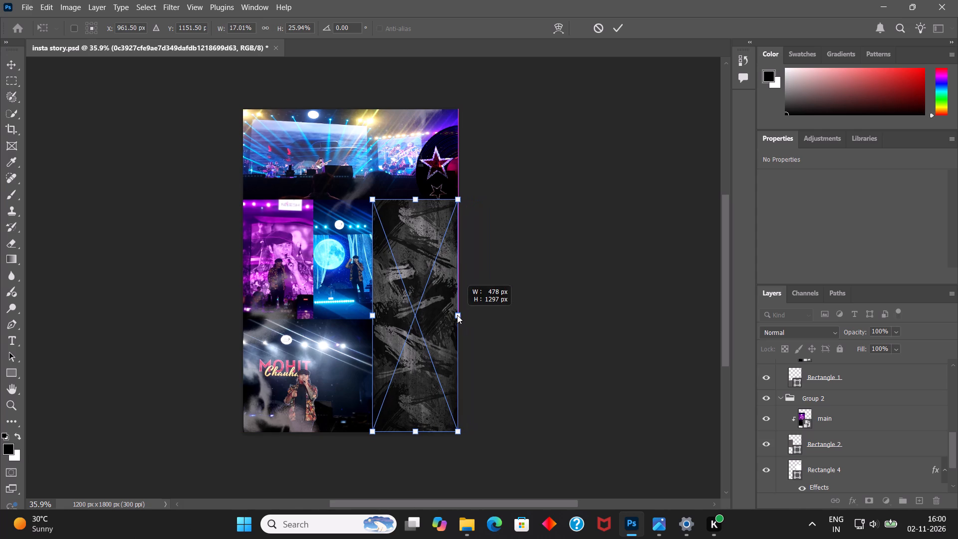
pyautogui.keyDown('shift'); pyautogui.moveTo(457, 315); pyautogui.dragTo(457, 315); pyautogui.keyUp('shift')
pyautogui.keyDown('shift'); pyautogui.moveTo(457, 315); pyautogui.dragTo(460, 315); pyautogui.keyUp('shift')
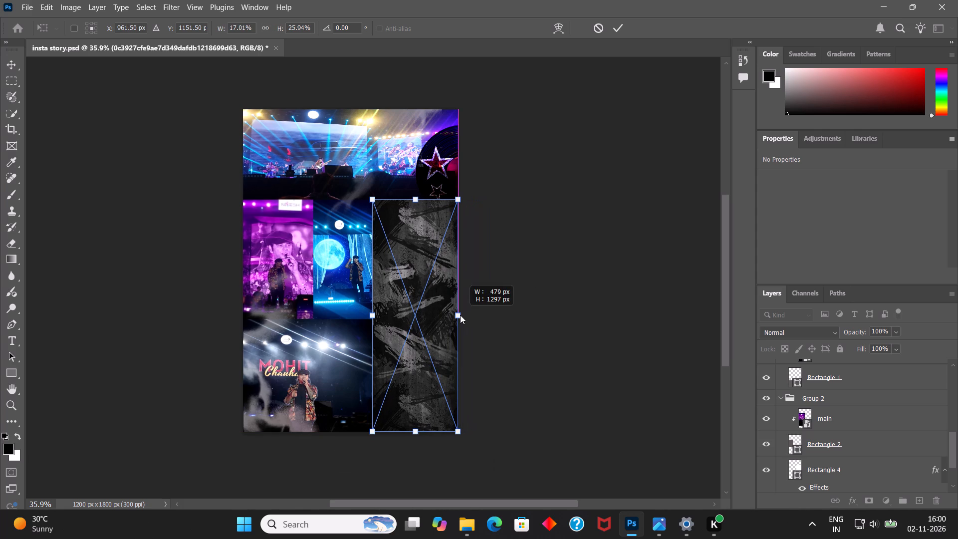
pyautogui.keyDown('shift'); pyautogui.moveTo(460, 315); pyautogui.dragTo(463, 315); pyautogui.keyUp('shift')
pyautogui.click(616, 26)
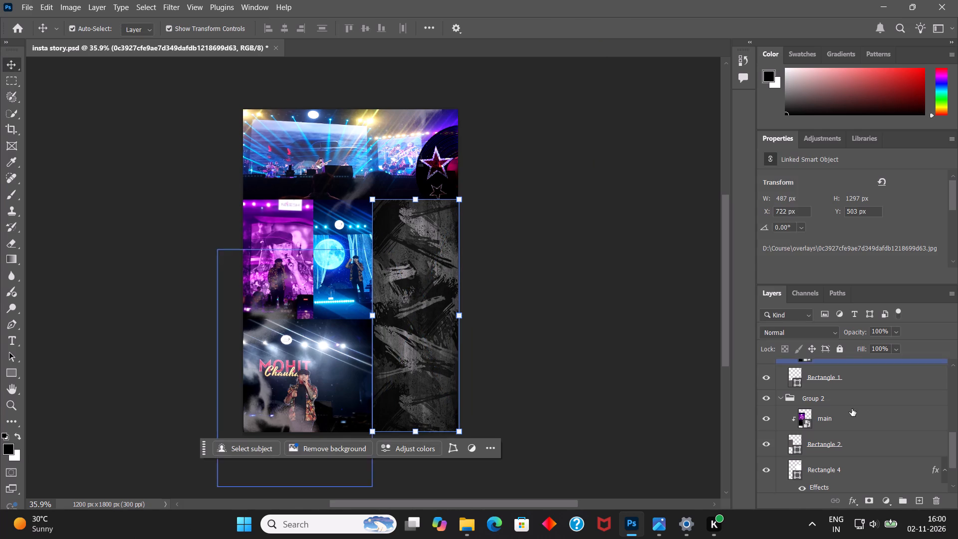
# Move the texture layer down the layer stack to sit between Rectangle 2 and Rectangle 4, behind the group photos.
pyautogui.scroll(15, 856, 413)
pyautogui.moveTo(843, 375); pyautogui.dragTo(842, 450)
pyautogui.scroll(-2, 841, 447)
pyautogui.moveTo(846, 391); pyautogui.dragTo(842, 465)
pyautogui.scroll(-3, 844, 428)
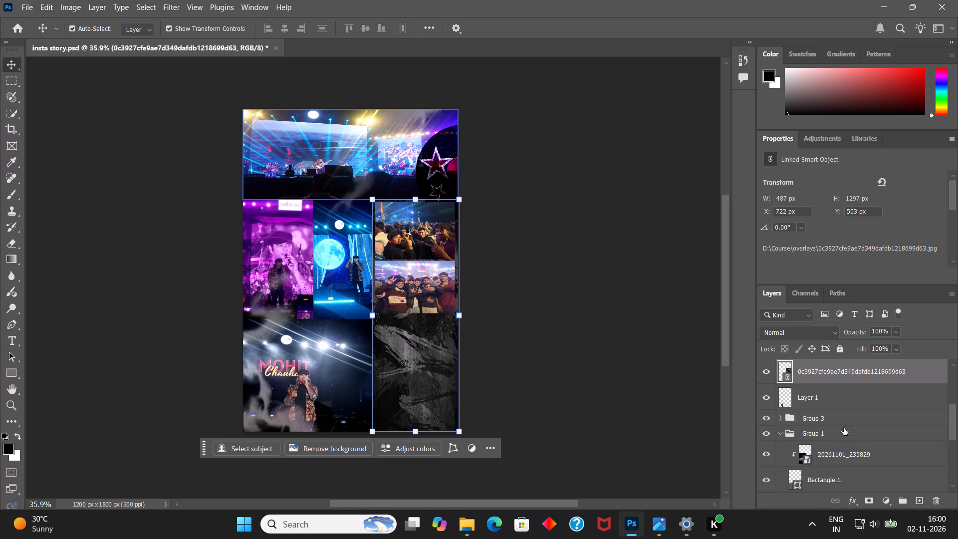
pyautogui.moveTo(842, 364); pyautogui.dragTo(839, 465)
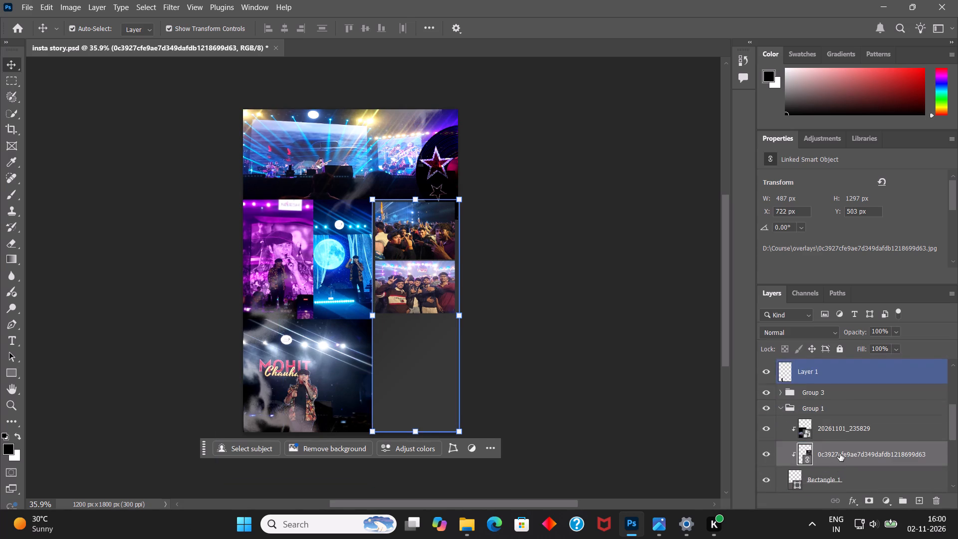
pyautogui.scroll(-3, 840, 454)
pyautogui.moveTo(862, 375); pyautogui.dragTo(860, 477)
pyautogui.scroll(-4, 860, 450)
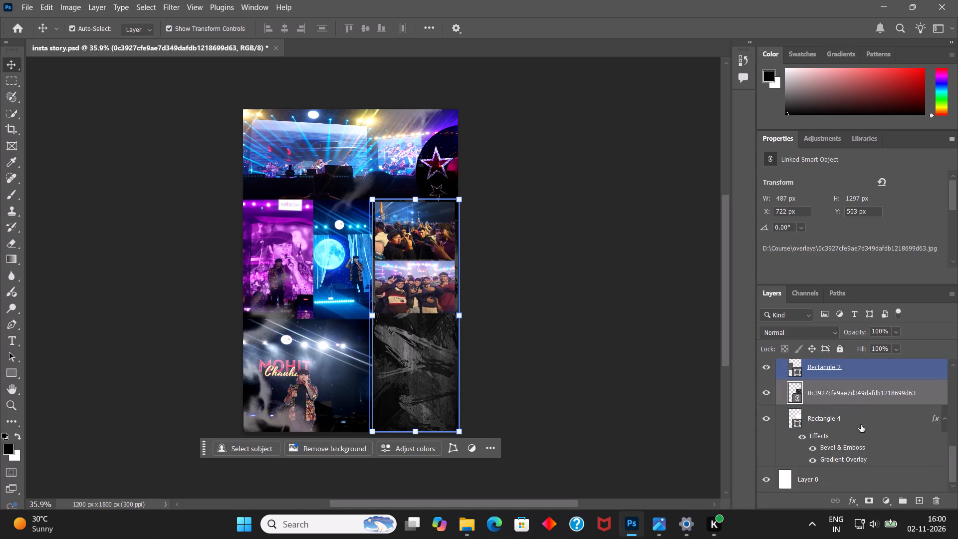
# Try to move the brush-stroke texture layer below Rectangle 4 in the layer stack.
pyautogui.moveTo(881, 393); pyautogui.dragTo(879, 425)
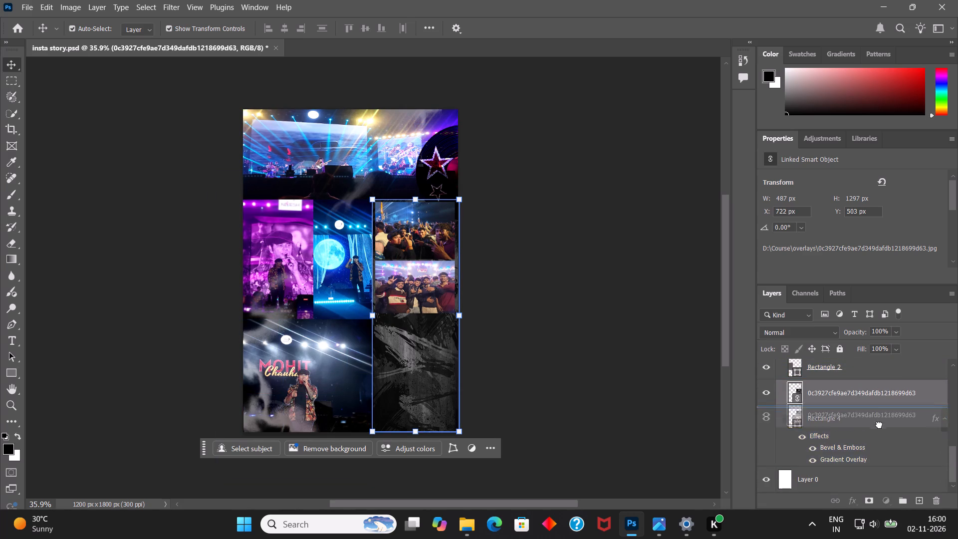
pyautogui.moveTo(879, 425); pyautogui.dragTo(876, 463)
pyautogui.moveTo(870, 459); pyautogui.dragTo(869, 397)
# Collapse Rectangle 4's effects list and rename the brush-stroke texture layer as o.
pyautogui.click(948, 424)
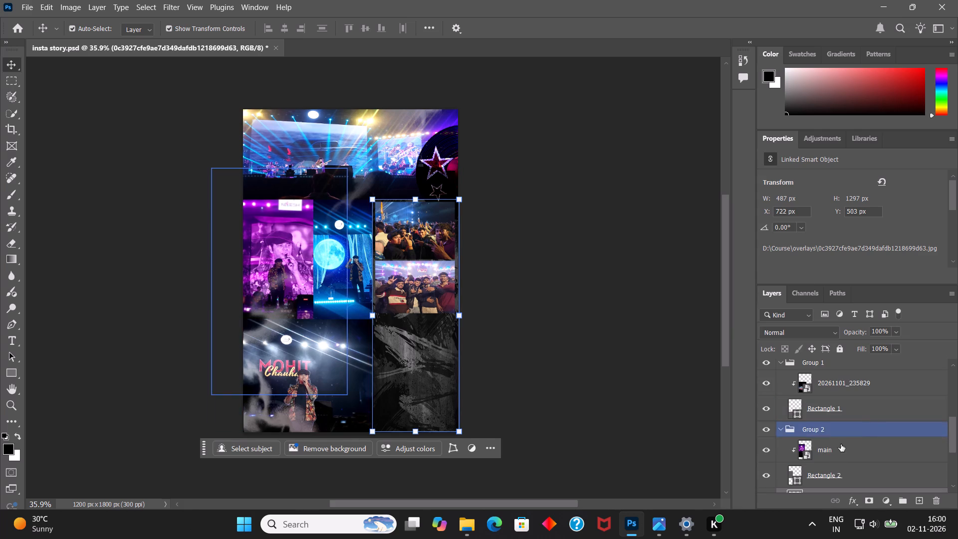
pyautogui.scroll(-16, 844, 463)
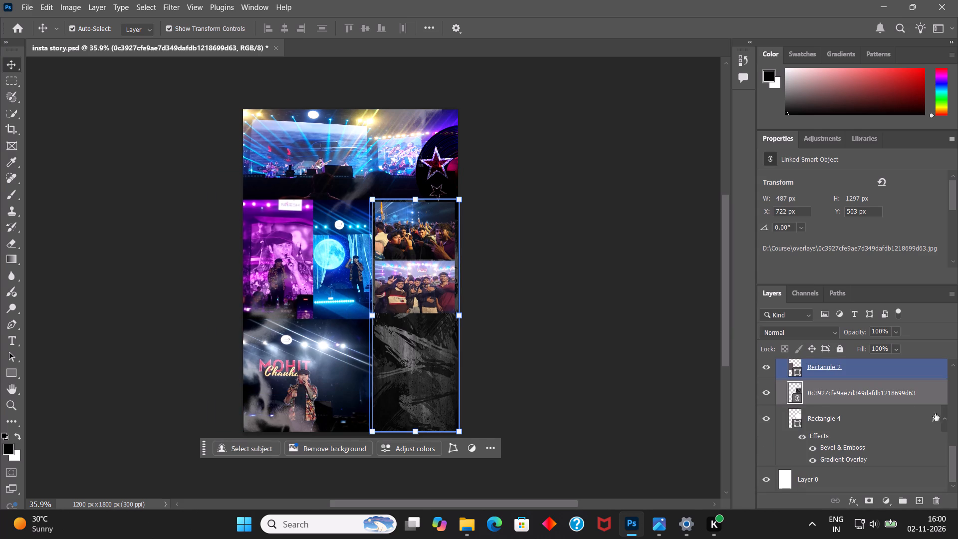
pyautogui.click(947, 418)
pyautogui.doubleClick(875, 433)
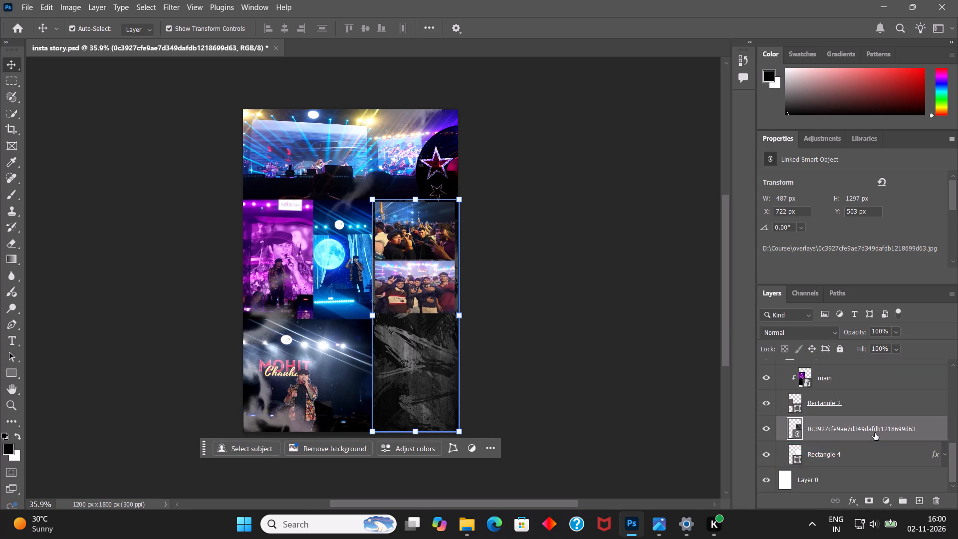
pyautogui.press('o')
pyautogui.press('Return')
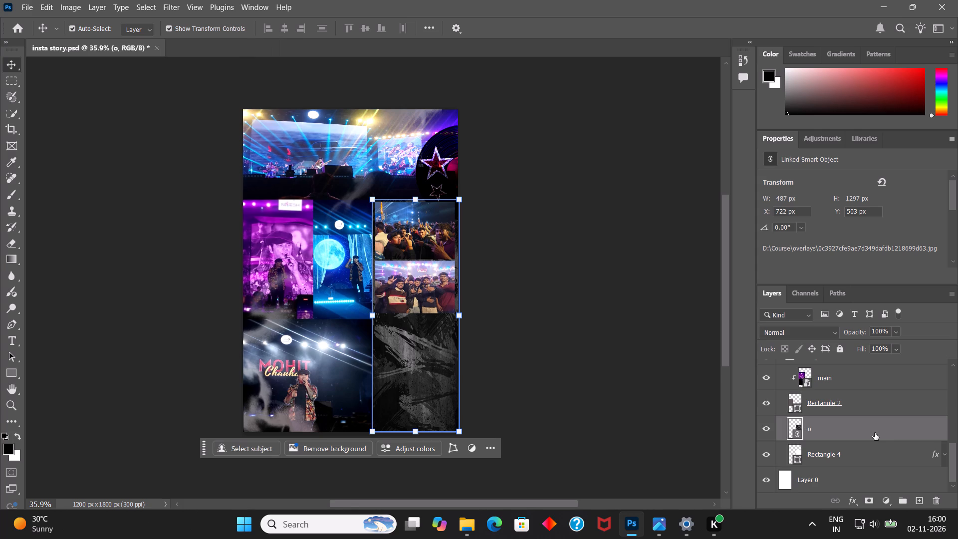
pyautogui.click(507, 400)
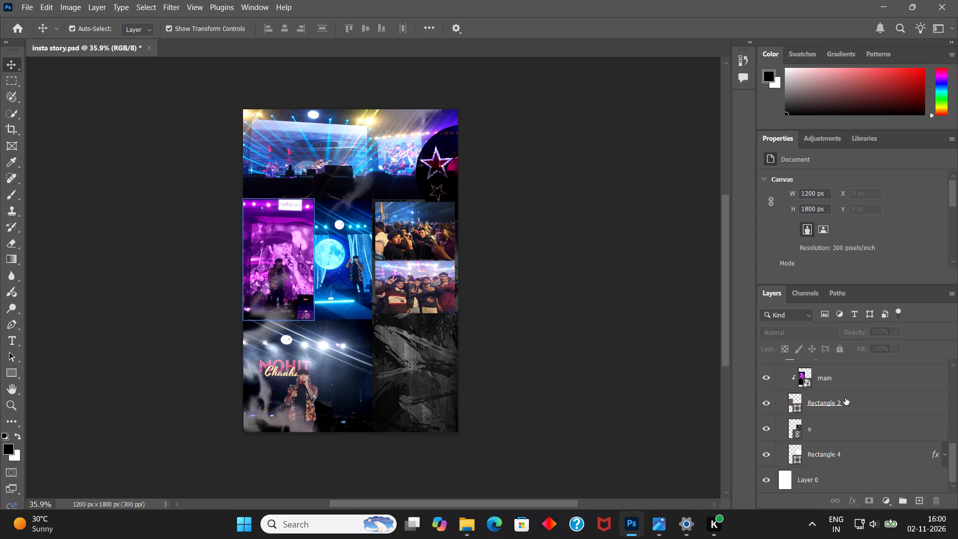
# Set the blend mode of texture layer o to Darker Color.
pyautogui.scroll(-4, 867, 450)
pyautogui.click(850, 431)
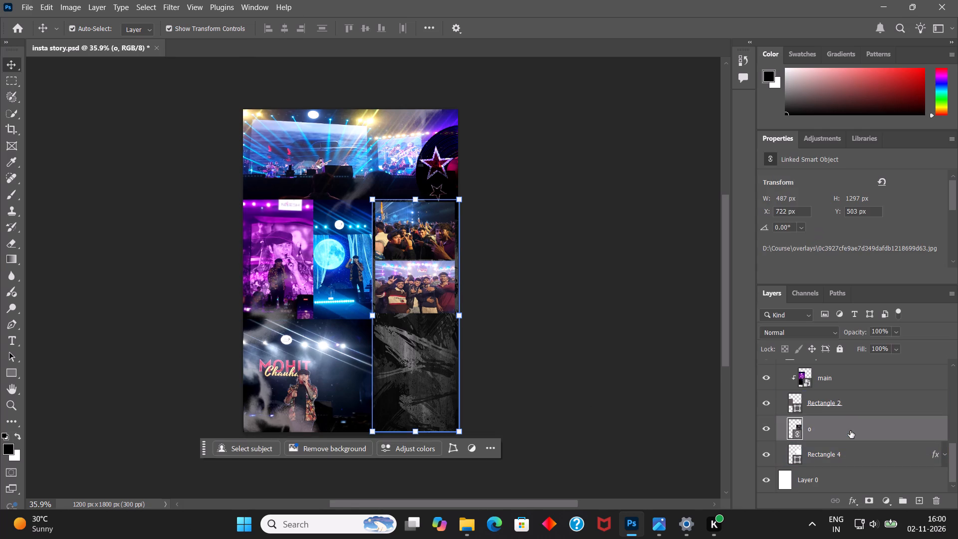
pyautogui.click(835, 334)
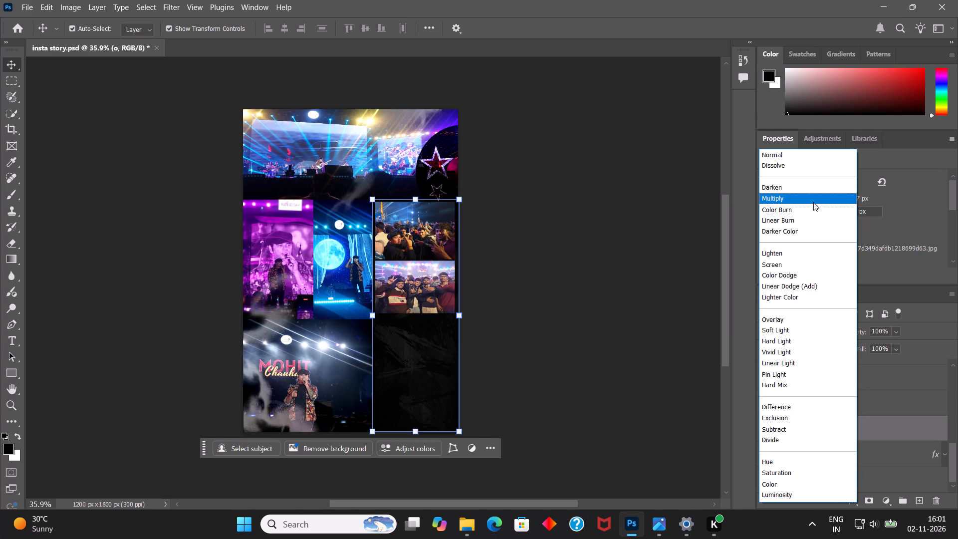
pyautogui.click(807, 232)
pyautogui.click(623, 272)
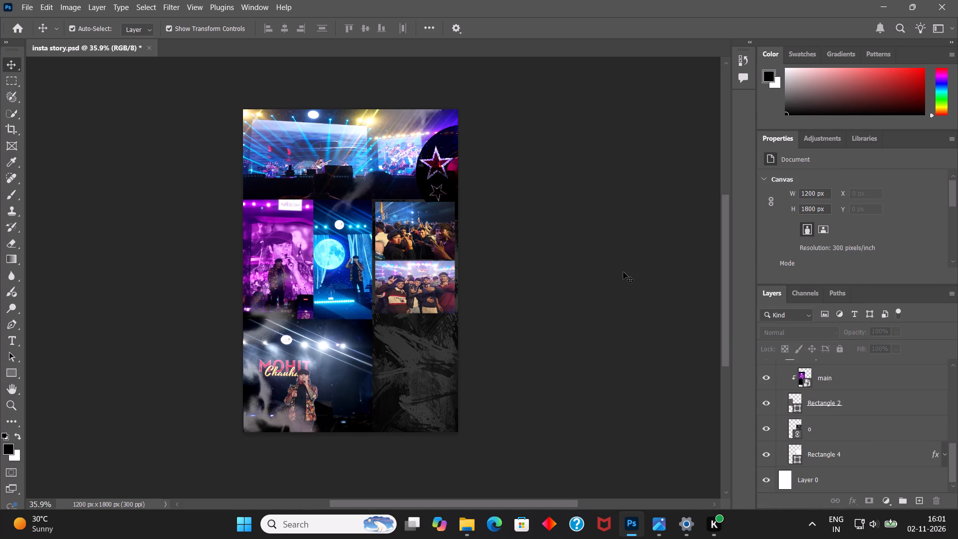
# Save the collage document.
pyautogui.hotkey('ctrl', 's')
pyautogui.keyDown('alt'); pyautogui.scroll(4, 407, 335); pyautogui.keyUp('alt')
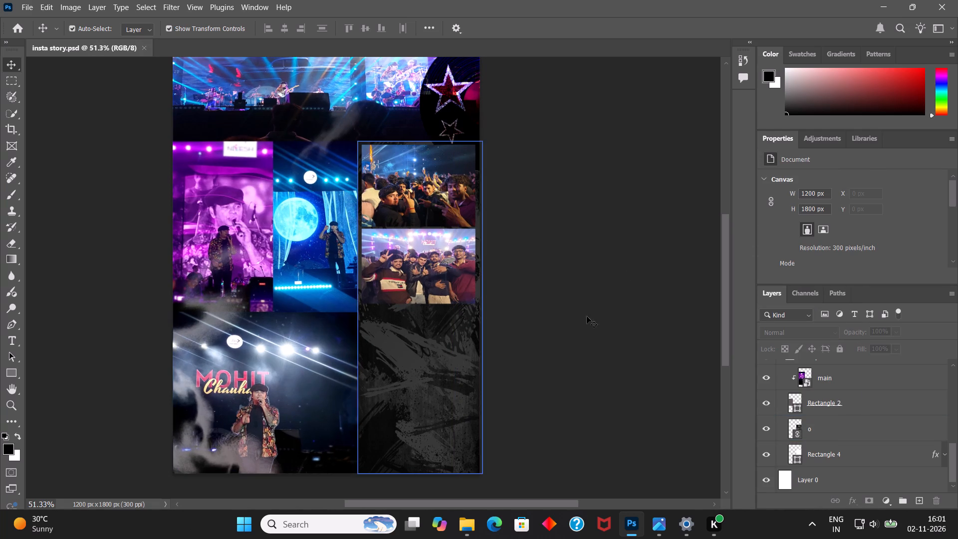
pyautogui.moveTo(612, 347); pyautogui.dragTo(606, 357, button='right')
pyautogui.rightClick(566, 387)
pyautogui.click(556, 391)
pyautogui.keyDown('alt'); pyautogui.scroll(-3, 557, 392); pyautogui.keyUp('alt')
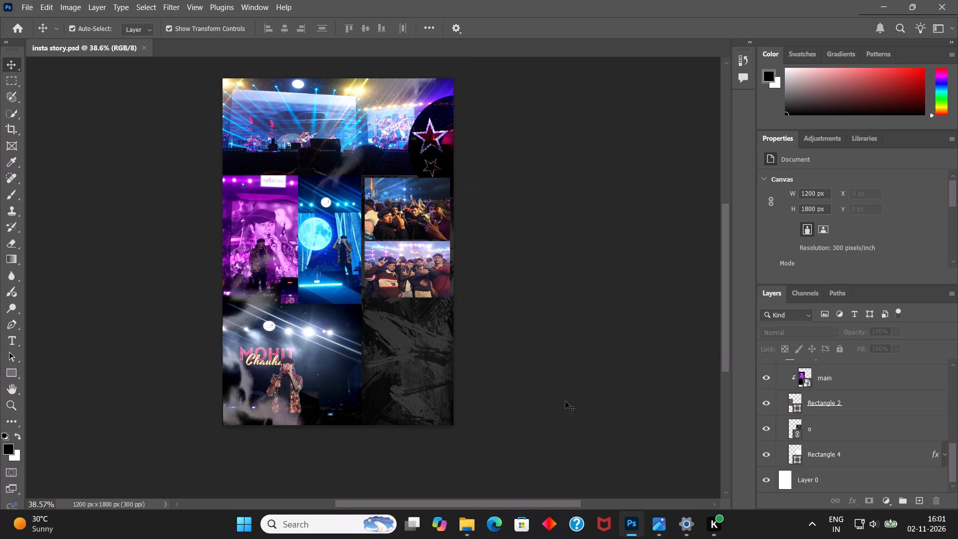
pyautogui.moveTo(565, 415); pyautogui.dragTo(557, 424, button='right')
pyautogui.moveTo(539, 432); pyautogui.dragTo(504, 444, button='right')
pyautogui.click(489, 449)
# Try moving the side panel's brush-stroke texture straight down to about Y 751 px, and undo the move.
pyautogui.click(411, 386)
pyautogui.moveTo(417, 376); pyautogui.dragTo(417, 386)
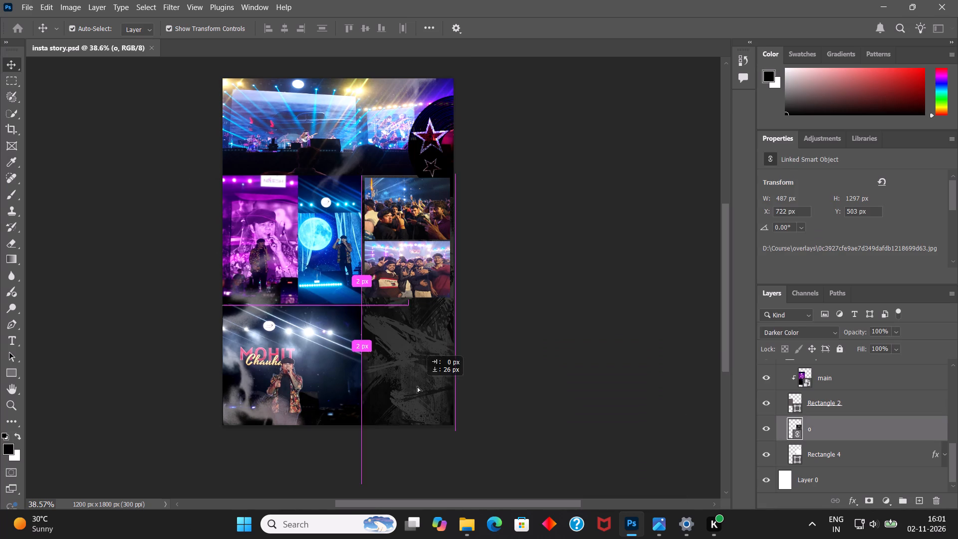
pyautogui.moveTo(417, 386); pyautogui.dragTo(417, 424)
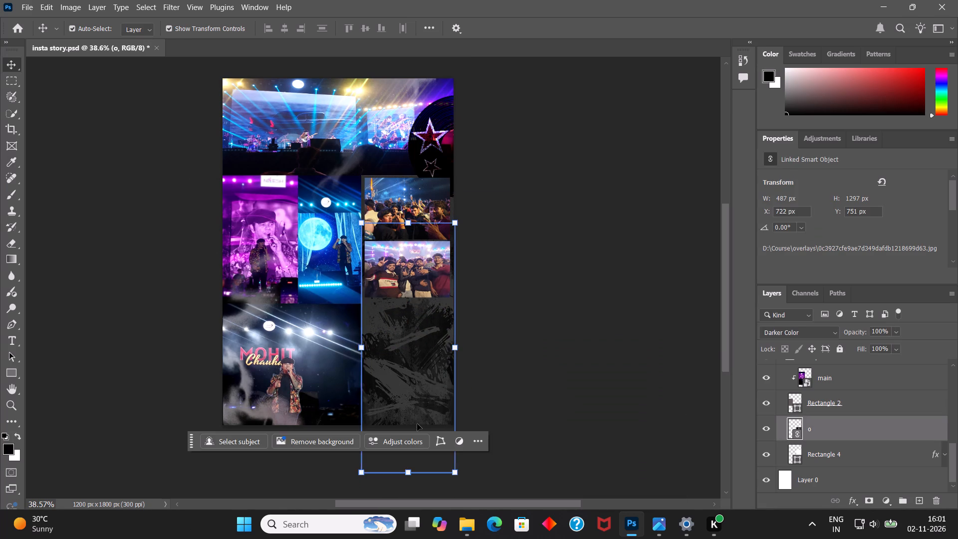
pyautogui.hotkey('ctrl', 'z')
# Deselect the texture layer and save insta story.psd.
pyautogui.click(622, 409)
pyautogui.hotkey('ctrl', 's')
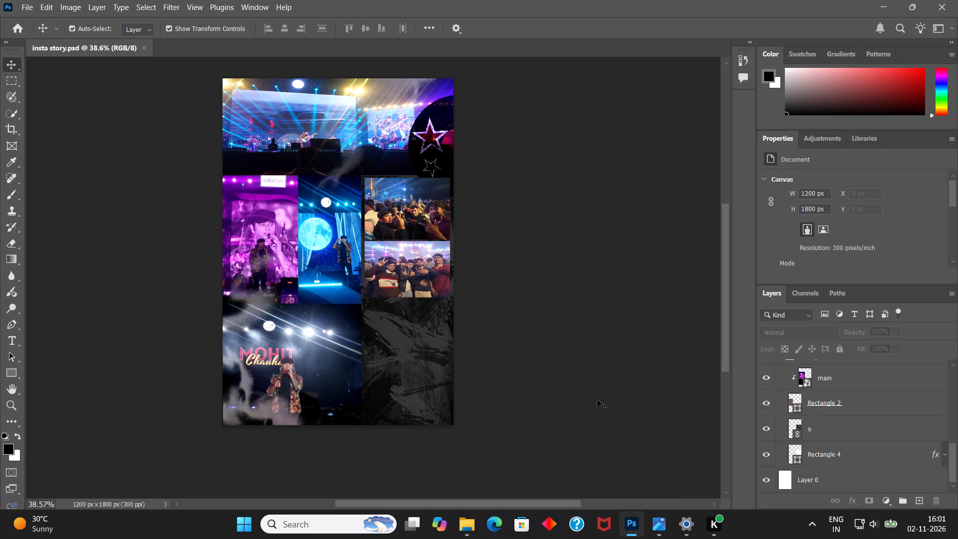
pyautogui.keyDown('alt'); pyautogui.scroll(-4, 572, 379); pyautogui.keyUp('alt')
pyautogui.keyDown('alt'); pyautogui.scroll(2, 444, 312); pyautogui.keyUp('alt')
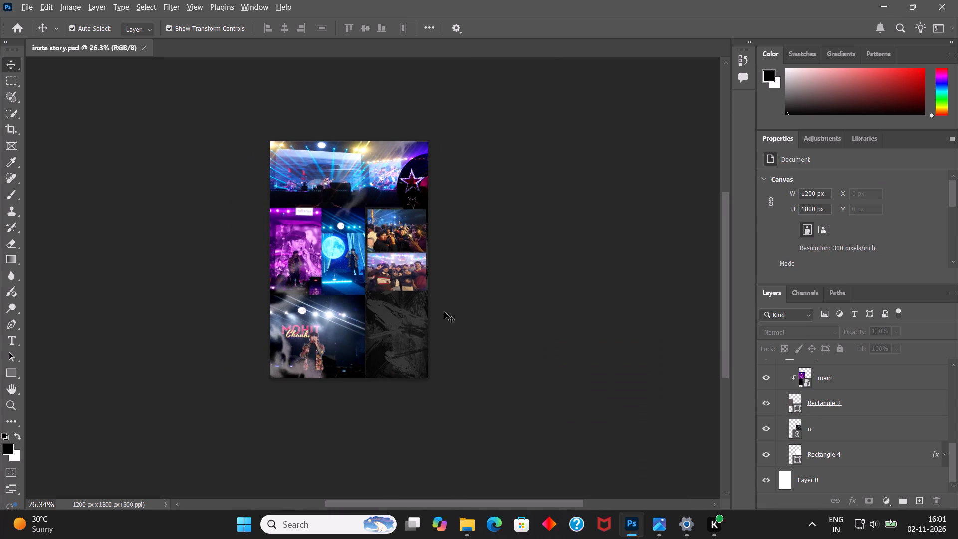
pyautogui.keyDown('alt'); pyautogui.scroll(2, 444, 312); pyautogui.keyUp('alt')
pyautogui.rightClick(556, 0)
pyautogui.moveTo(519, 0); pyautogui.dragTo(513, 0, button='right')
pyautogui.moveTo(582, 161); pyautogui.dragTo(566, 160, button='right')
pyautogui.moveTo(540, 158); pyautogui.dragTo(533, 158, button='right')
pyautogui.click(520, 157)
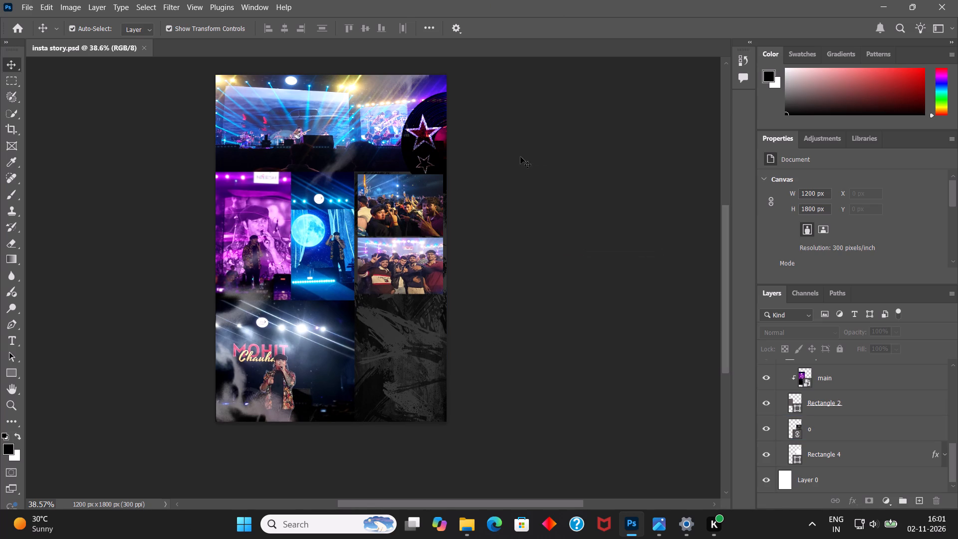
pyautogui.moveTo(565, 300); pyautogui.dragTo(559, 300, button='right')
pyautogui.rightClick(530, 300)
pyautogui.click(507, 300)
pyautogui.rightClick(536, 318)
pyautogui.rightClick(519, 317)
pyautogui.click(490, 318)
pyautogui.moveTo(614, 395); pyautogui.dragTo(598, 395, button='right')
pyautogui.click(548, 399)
# Switch to Microsoft Edge and search the web for "spotify template".
pyautogui.click(493, 522)
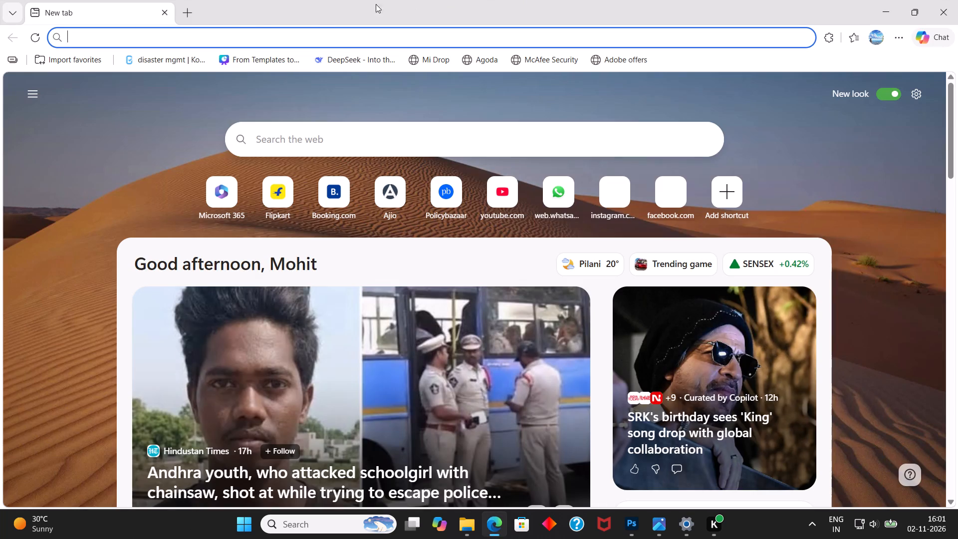
pyautogui.write('spotify')
pyautogui.press('space')
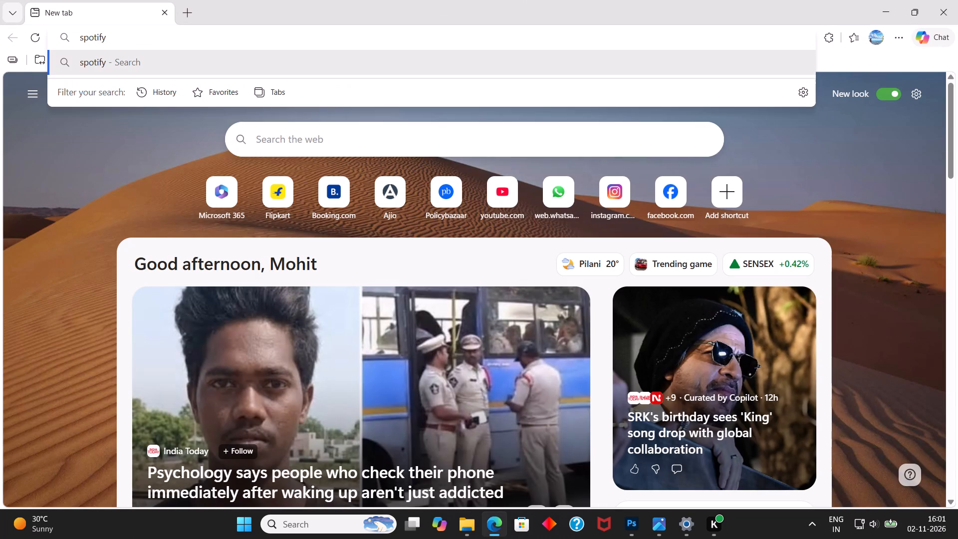
pyautogui.write('template')
pyautogui.press('Return')
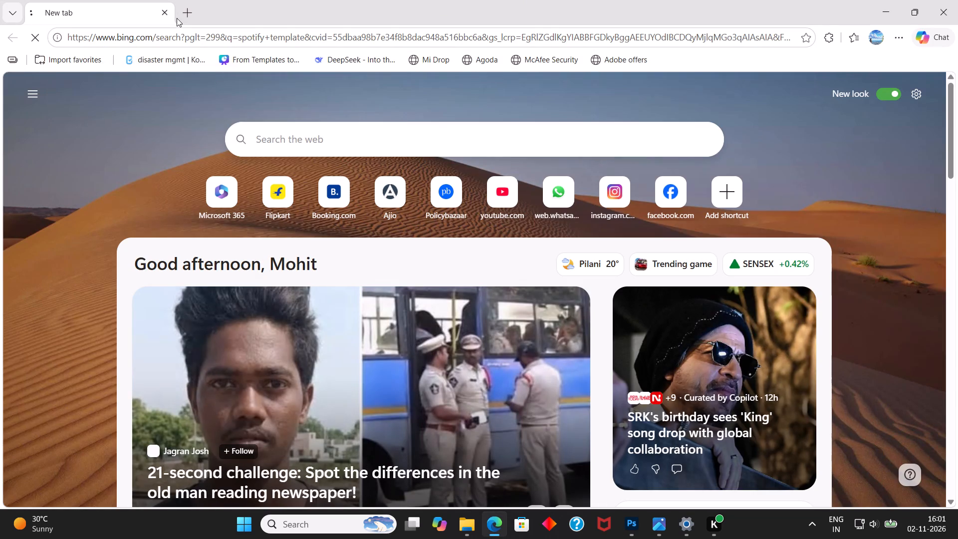
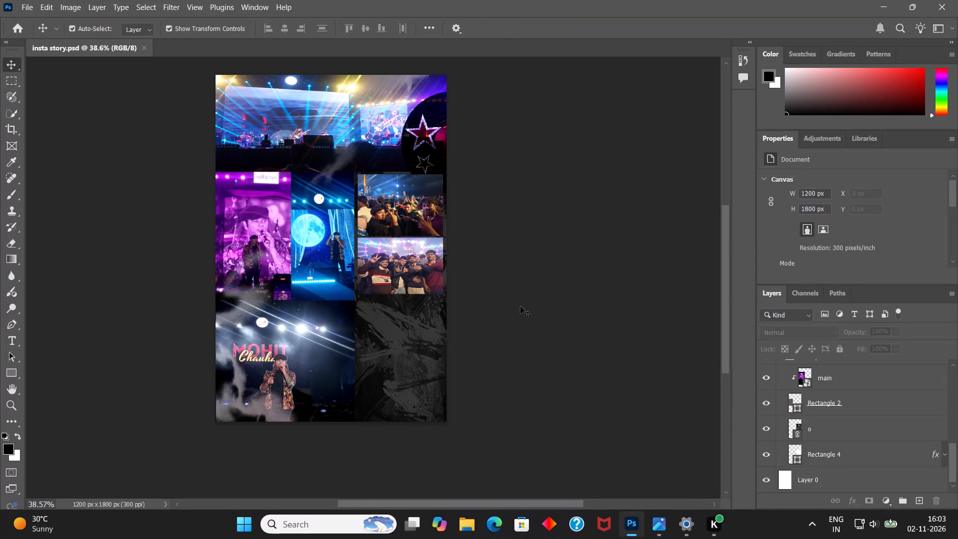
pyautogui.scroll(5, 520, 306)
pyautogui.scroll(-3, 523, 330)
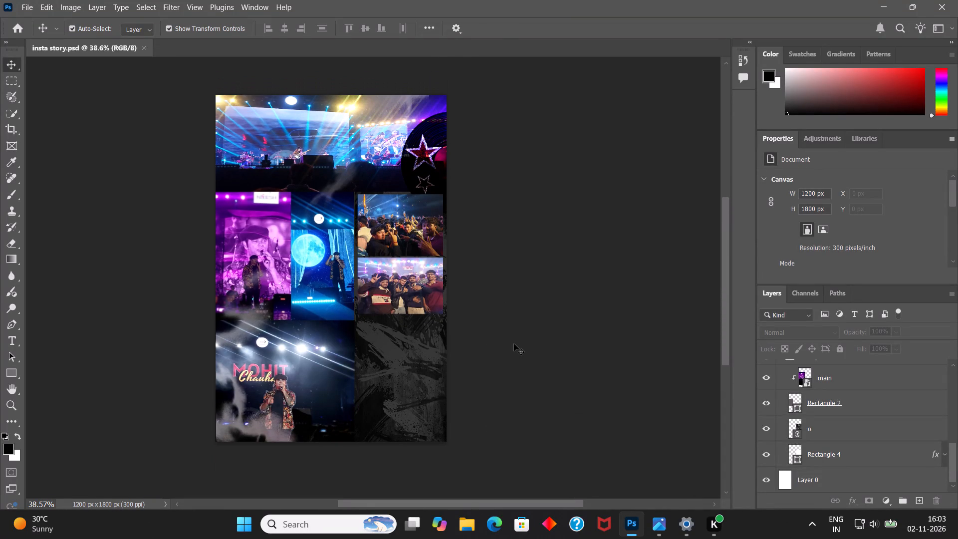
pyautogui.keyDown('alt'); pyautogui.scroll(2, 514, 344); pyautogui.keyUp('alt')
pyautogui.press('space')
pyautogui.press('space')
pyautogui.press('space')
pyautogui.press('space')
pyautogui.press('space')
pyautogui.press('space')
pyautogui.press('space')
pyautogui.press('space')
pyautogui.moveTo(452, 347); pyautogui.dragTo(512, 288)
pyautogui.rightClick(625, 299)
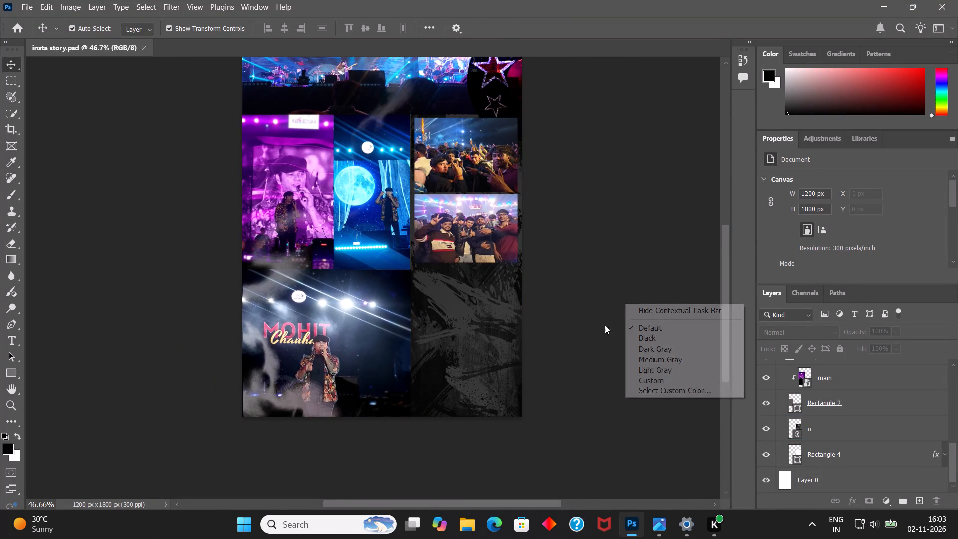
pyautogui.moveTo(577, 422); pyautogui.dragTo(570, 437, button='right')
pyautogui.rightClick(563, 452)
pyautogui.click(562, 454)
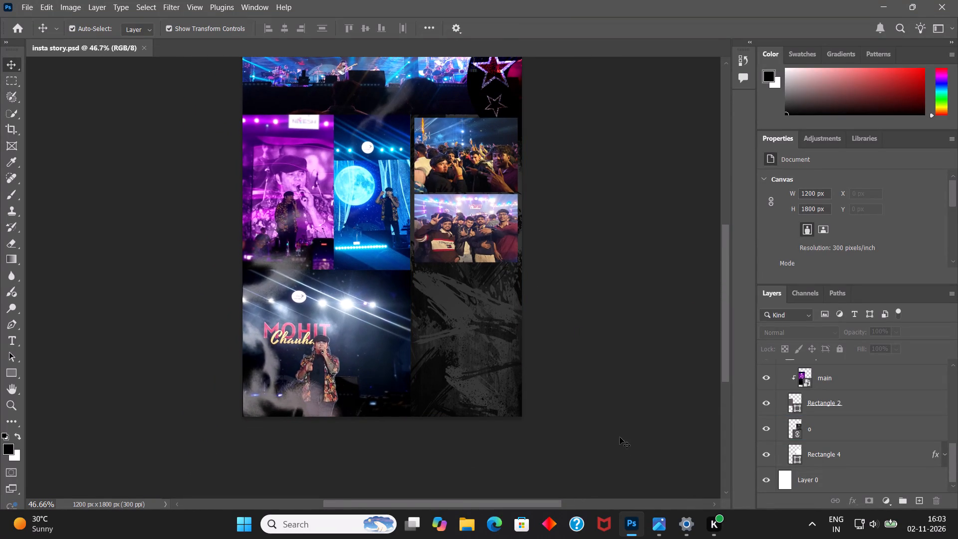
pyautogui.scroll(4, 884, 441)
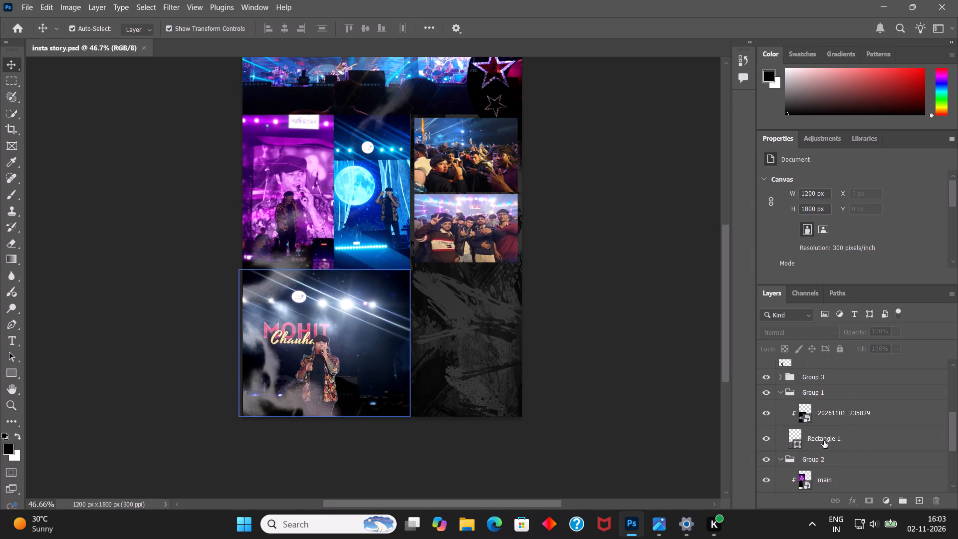
# Collapse Group 2 and Group 1 in the layer stack, clear the layer selection, and save insta story.psd.
pyautogui.click(783, 459)
pyautogui.click(779, 397)
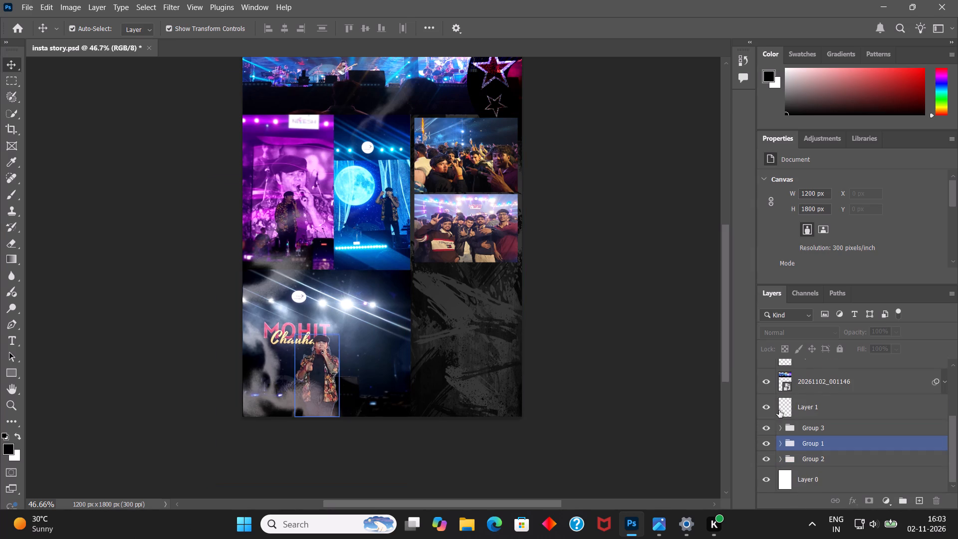
pyautogui.scroll(9, 781, 410)
pyautogui.scroll(-4, 787, 411)
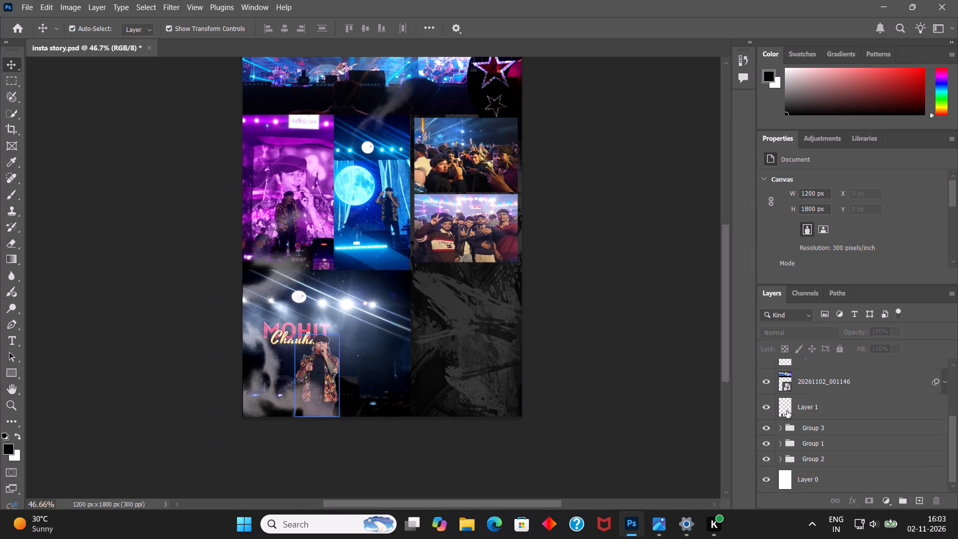
pyautogui.scroll(-3, 787, 411)
pyautogui.click(682, 414)
pyautogui.hotkey('ctrl', 's')
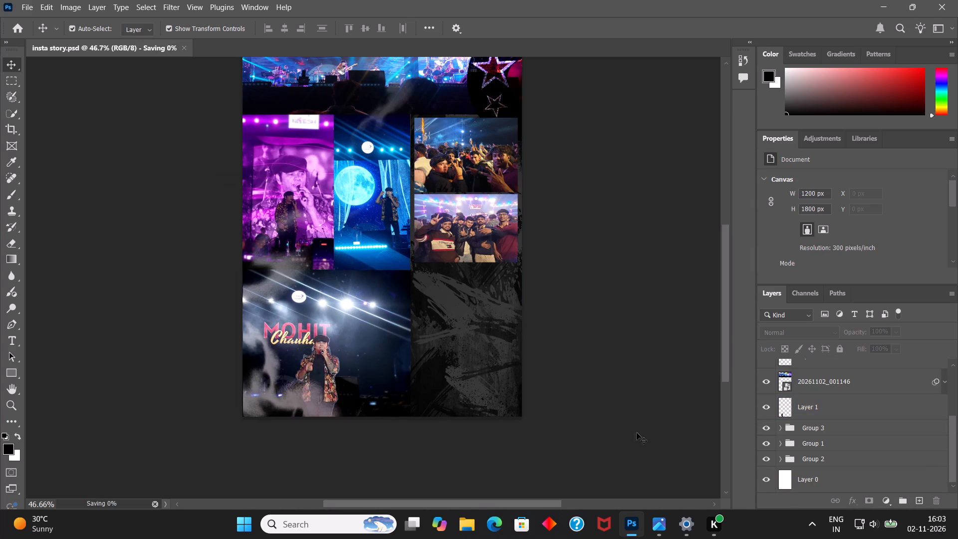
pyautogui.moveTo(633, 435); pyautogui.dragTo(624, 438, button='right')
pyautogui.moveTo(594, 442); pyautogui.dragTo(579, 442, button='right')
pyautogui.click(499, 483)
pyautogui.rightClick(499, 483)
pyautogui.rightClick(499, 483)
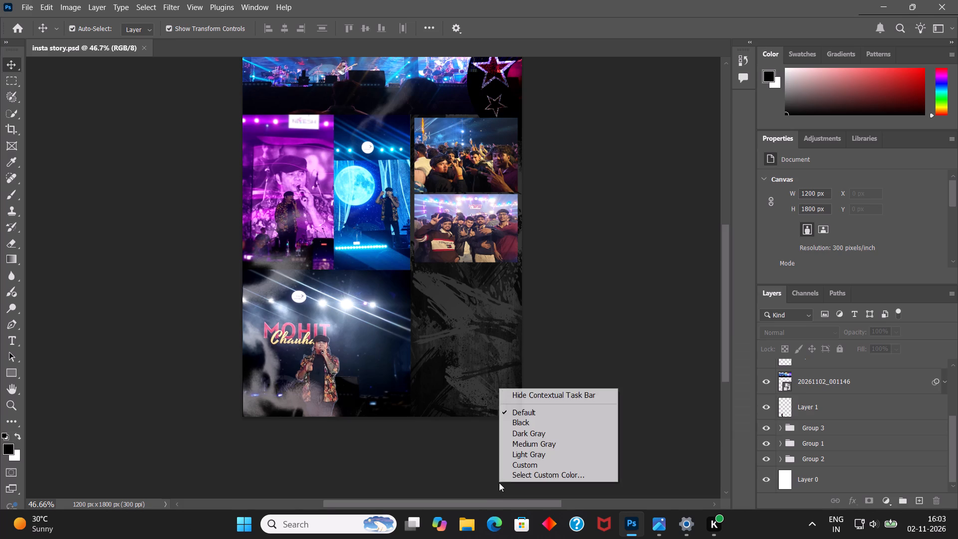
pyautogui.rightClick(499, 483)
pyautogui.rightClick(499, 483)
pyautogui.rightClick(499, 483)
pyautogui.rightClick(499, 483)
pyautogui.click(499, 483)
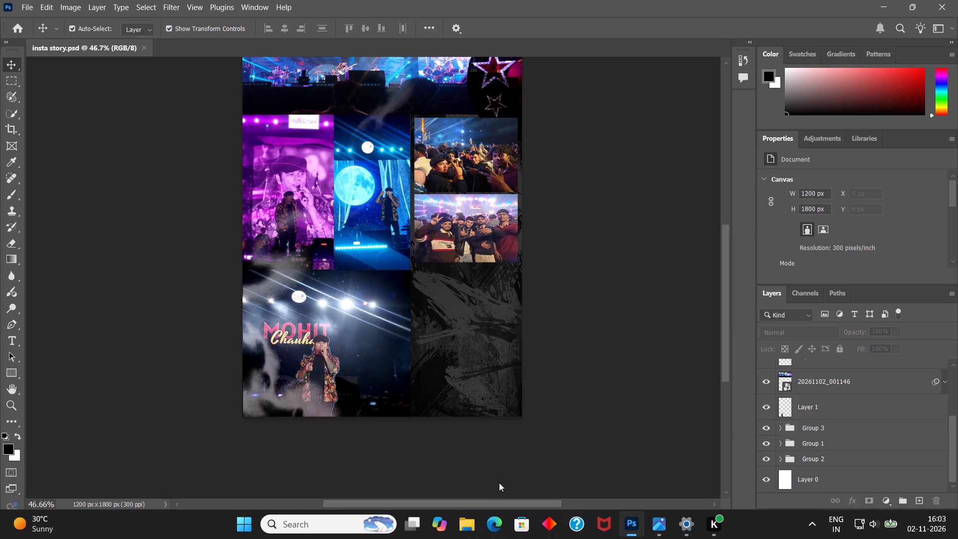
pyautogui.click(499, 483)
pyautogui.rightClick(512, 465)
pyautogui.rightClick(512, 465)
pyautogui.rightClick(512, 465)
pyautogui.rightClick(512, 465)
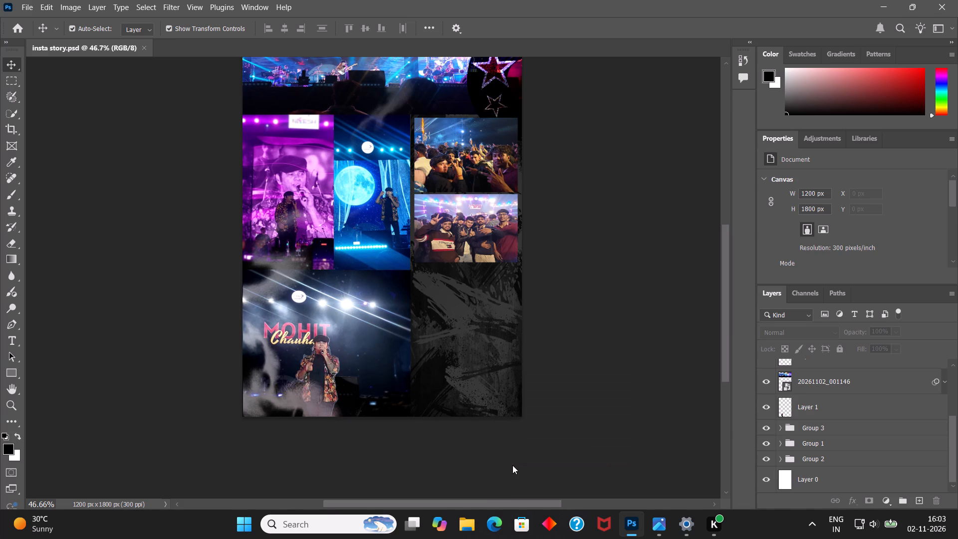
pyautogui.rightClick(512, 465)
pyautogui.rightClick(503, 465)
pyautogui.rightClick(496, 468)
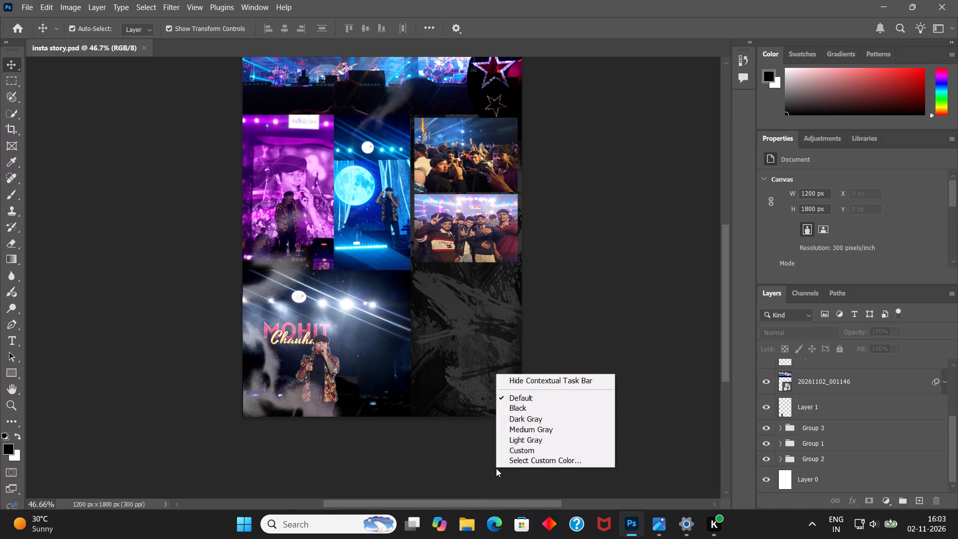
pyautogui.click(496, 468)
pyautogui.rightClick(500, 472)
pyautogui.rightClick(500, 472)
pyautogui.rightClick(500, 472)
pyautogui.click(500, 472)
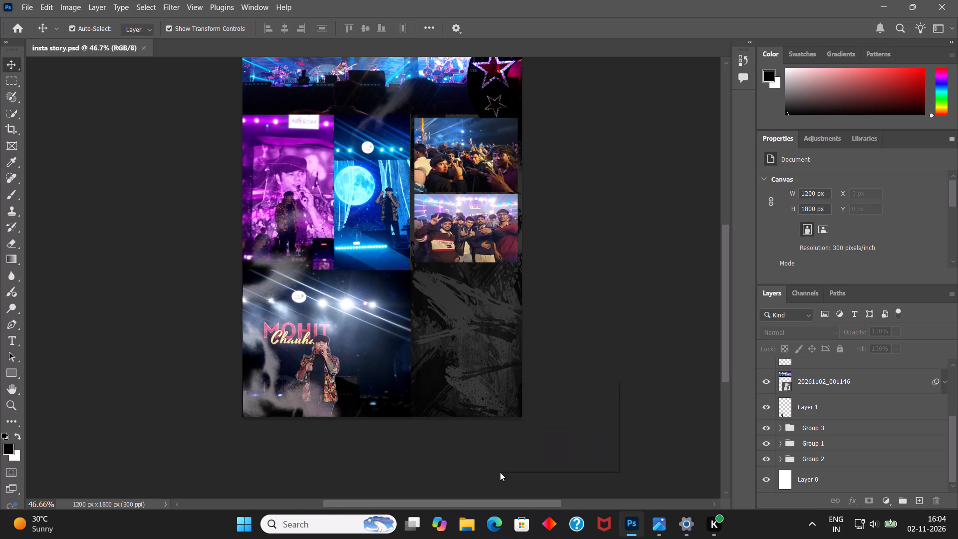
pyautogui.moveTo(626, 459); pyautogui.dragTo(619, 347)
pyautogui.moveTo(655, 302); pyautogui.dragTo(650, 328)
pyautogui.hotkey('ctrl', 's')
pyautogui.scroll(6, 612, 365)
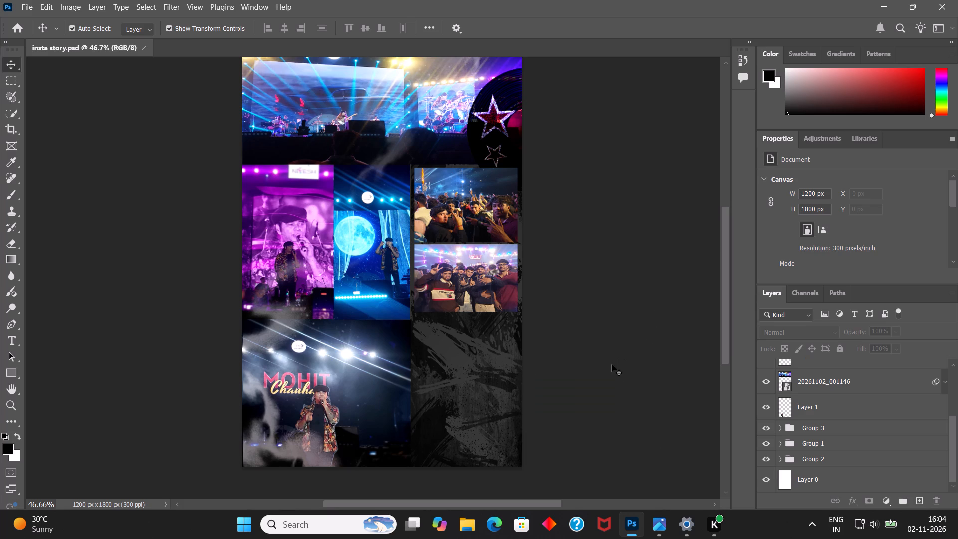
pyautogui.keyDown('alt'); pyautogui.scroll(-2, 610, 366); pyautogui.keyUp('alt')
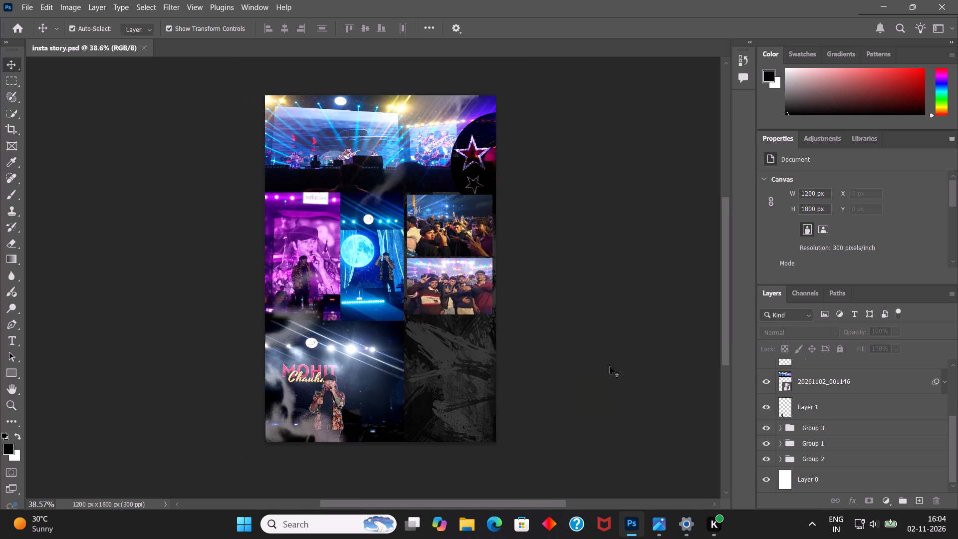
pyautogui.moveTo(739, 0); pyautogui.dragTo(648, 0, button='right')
# Start placing a linked file from the overlays folder and preview the dark texture image 0c22e6246493a0a16cea3be5878acd7c.
pyautogui.click(23, 4)
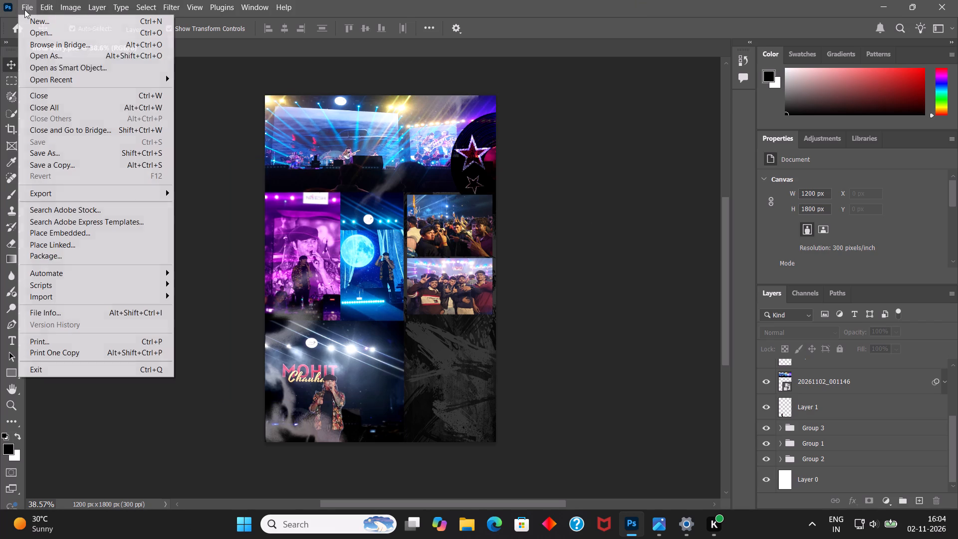
pyautogui.click(84, 248)
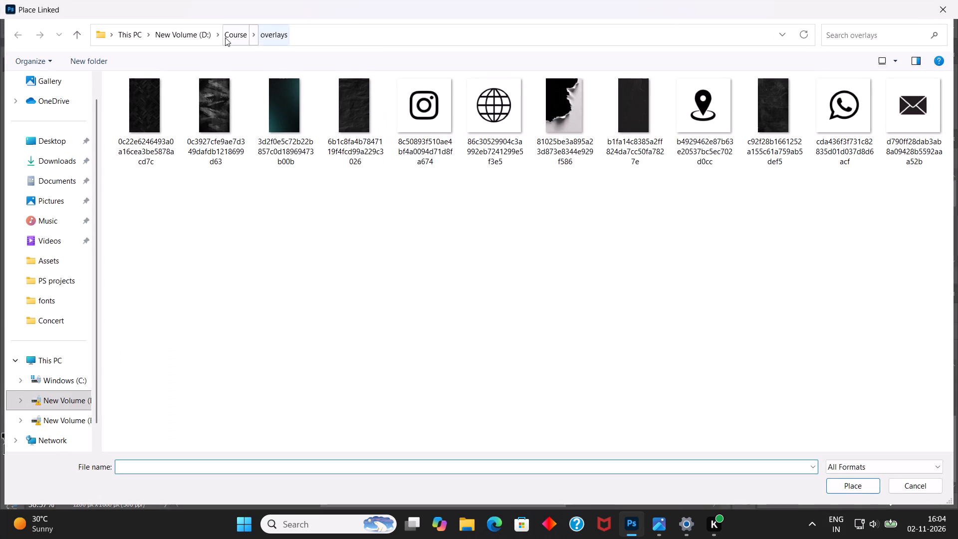
pyautogui.moveTo(450, 263); pyautogui.dragTo(439, 261, button='right')
pyautogui.moveTo(347, 255); pyautogui.dragTo(338, 254, button='right')
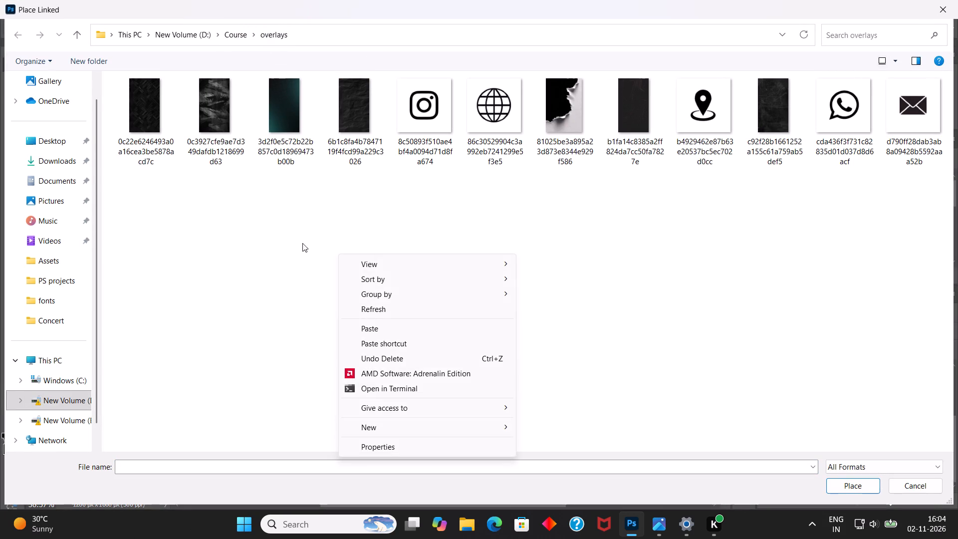
pyautogui.click(265, 241)
pyautogui.click(135, 118)
pyautogui.rightClick(135, 118)
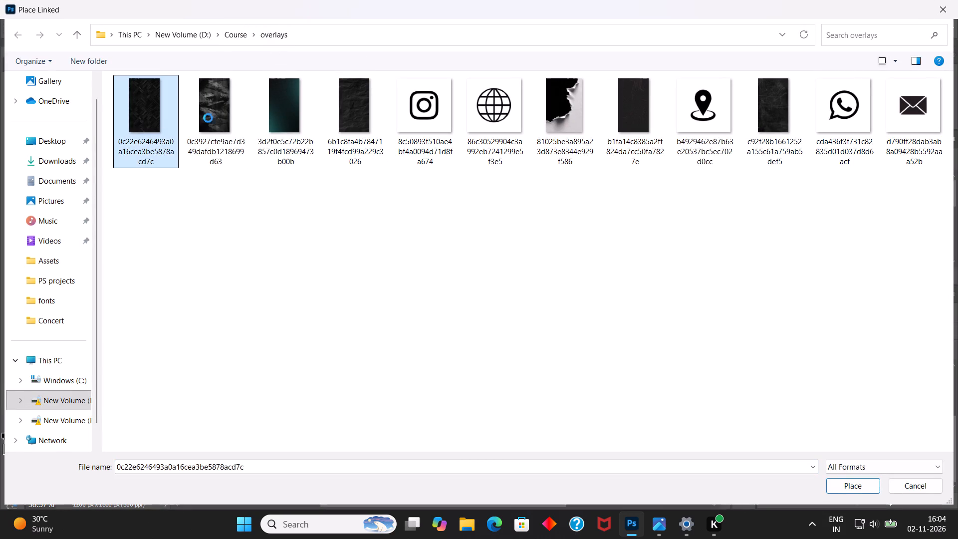
pyautogui.click(194, 107)
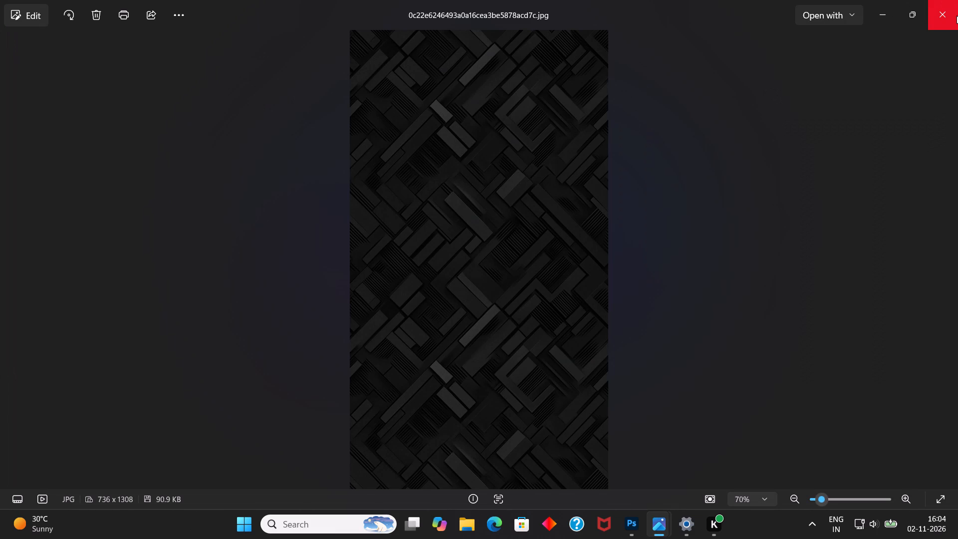
# Preview the dark texture images starting 3d2f0e5c, 6b1c8fa4 and b1fa14c8 from the overlays folder at full size.
pyautogui.click(957, 15)
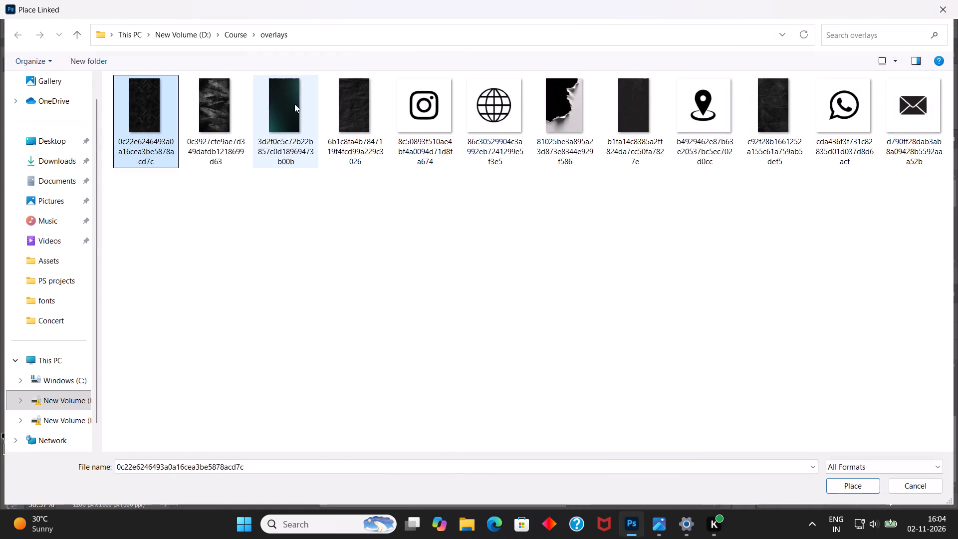
pyautogui.click(294, 104)
pyautogui.rightClick(294, 104)
pyautogui.click(328, 106)
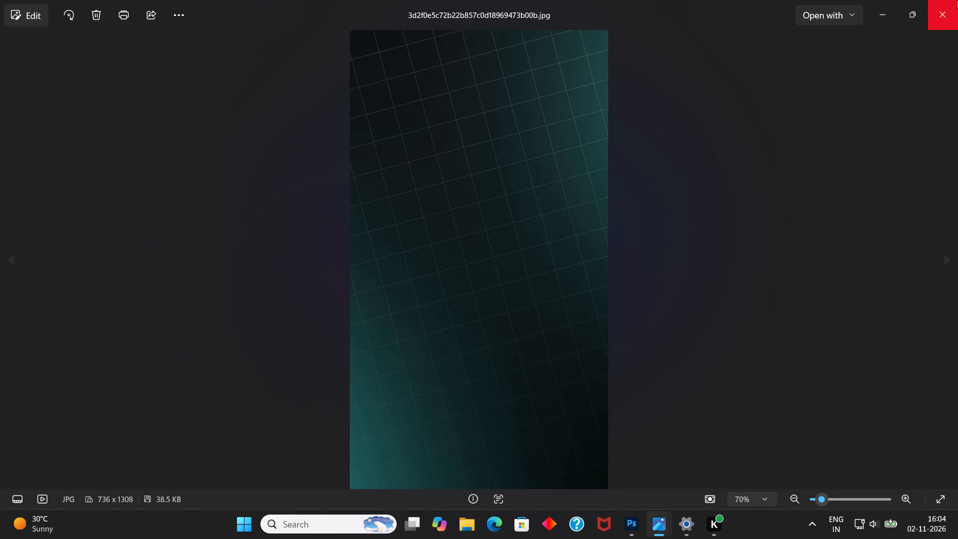
pyautogui.click(957, 0)
pyautogui.click(348, 121)
pyautogui.rightClick(348, 121)
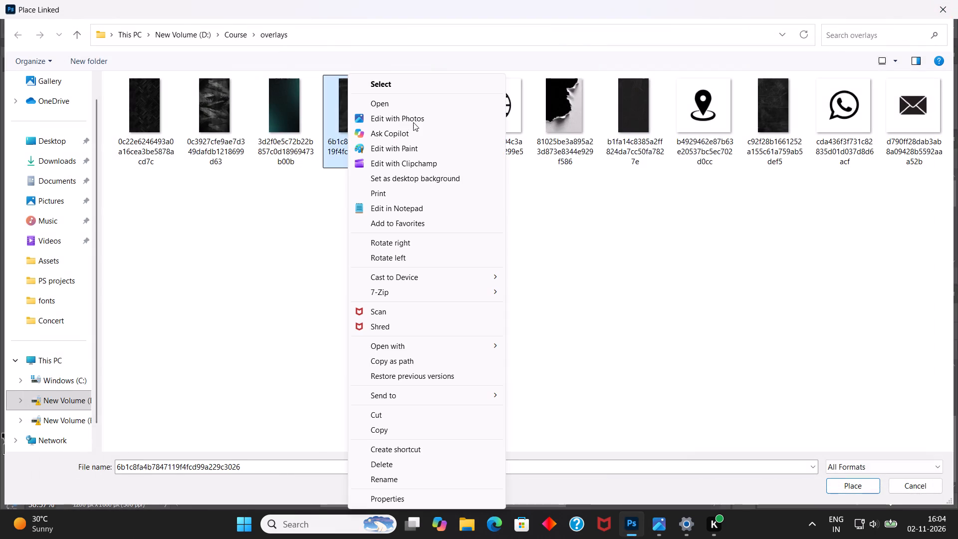
pyautogui.click(384, 99)
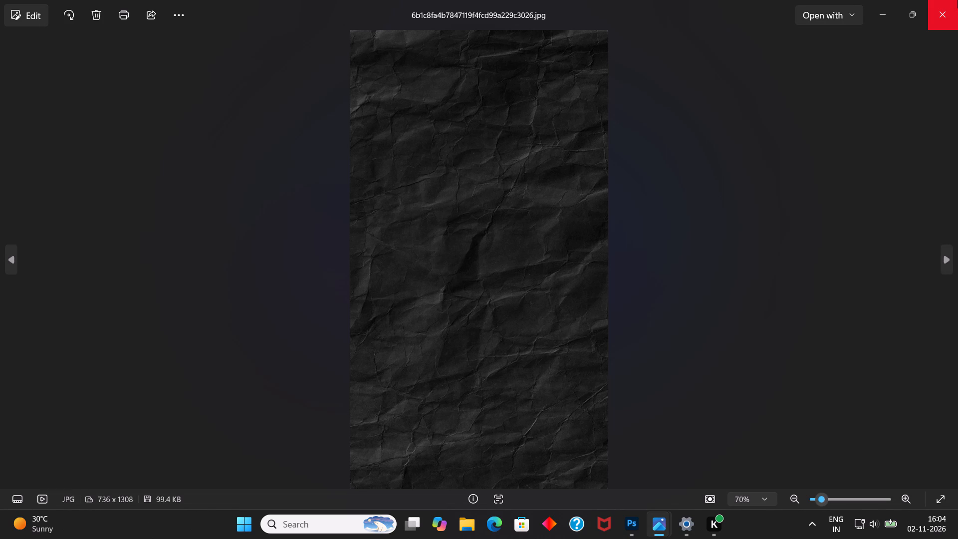
pyautogui.click(957, 0)
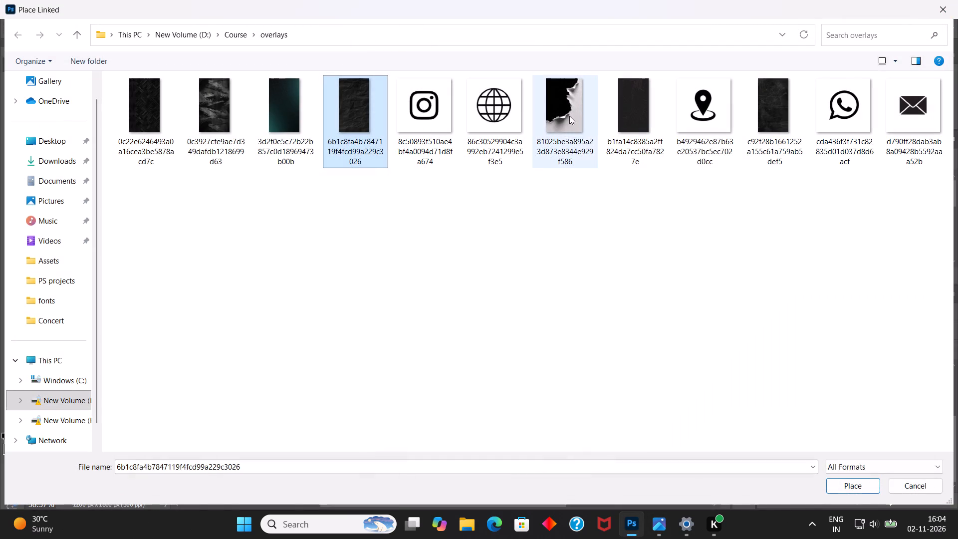
pyautogui.click(569, 116)
pyautogui.click(635, 117)
pyautogui.rightClick(635, 117)
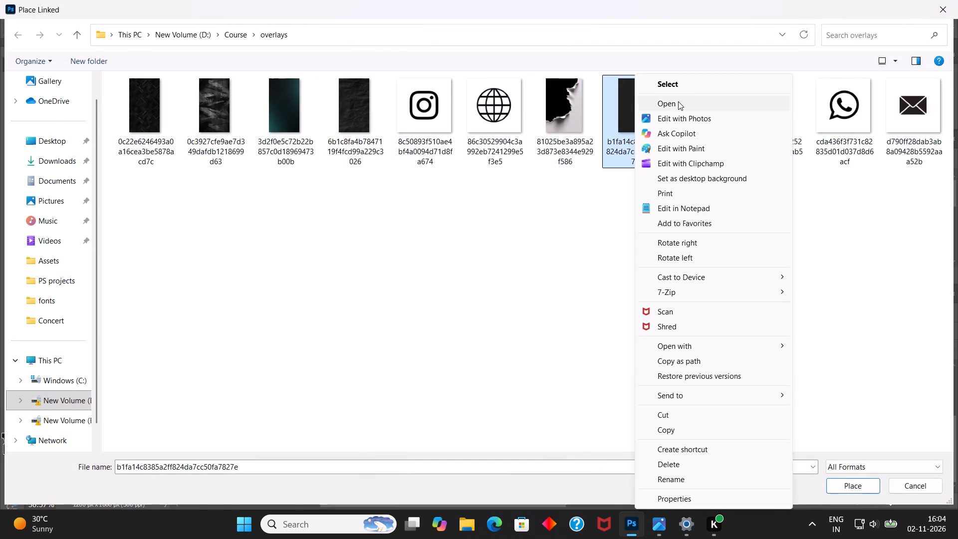
pyautogui.click(678, 101)
pyautogui.moveTo(720, 0); pyautogui.dragTo(703, 0, button='right')
pyautogui.click(627, 0)
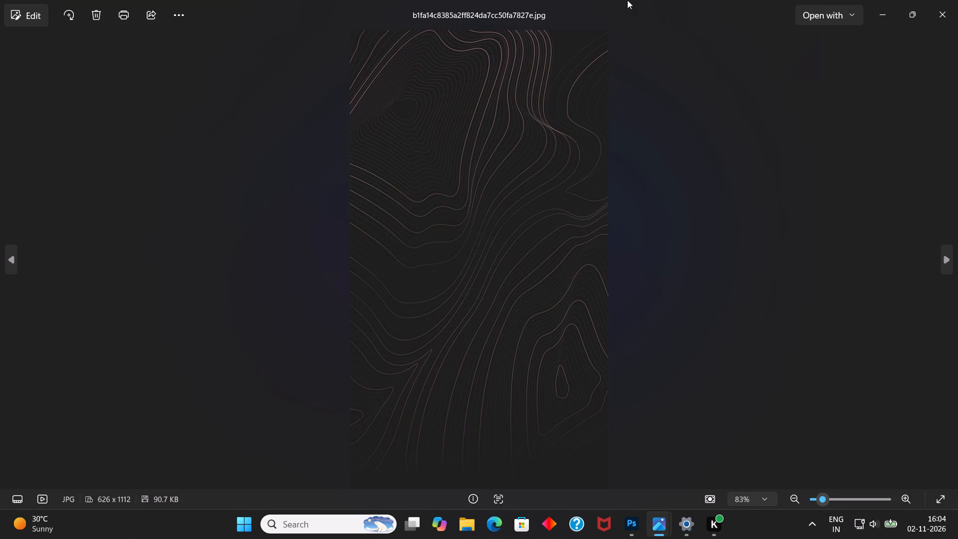
# Preview the scratched dark texture image starting c92f28b1 from the overlays folder at full size.
pyautogui.click(957, 0)
pyautogui.click(758, 129)
pyautogui.rightClick(758, 129)
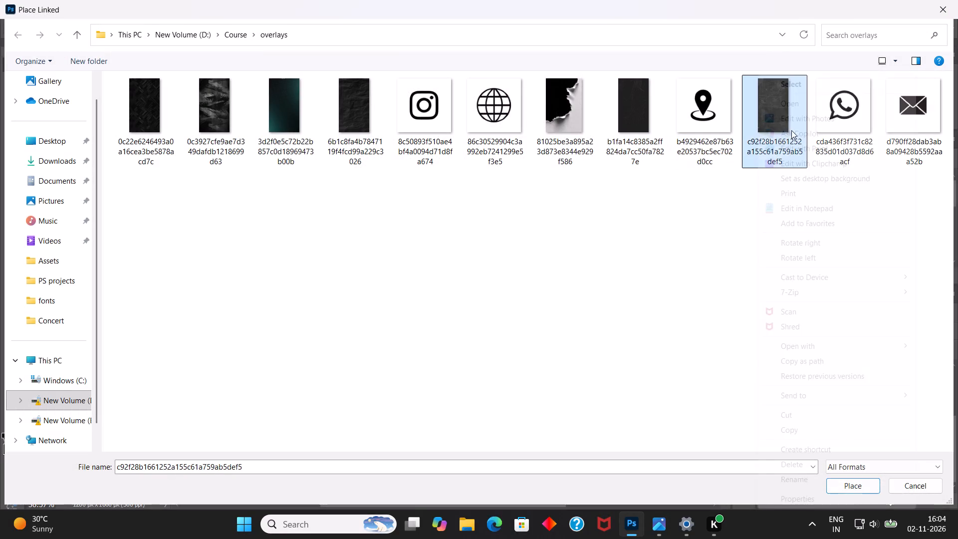
pyautogui.click(793, 104)
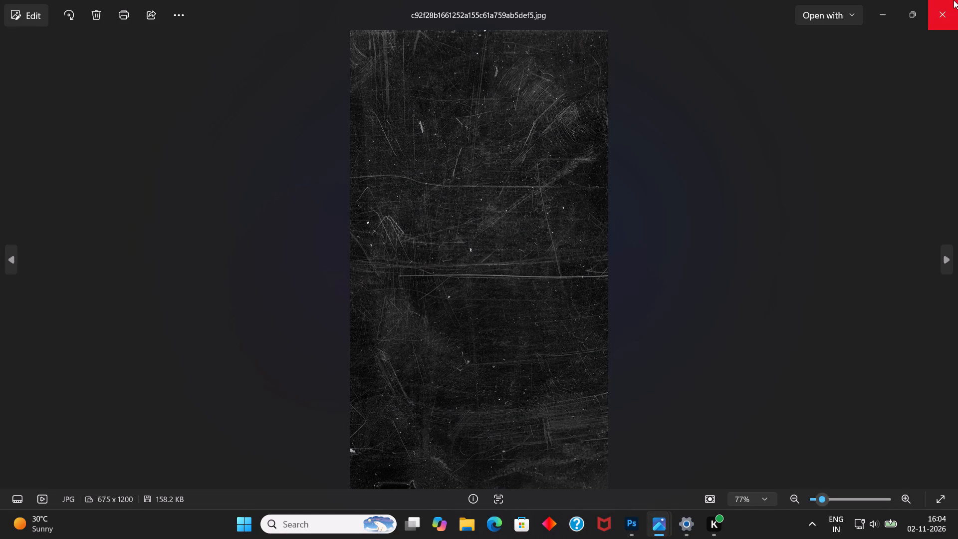
pyautogui.click(954, 0)
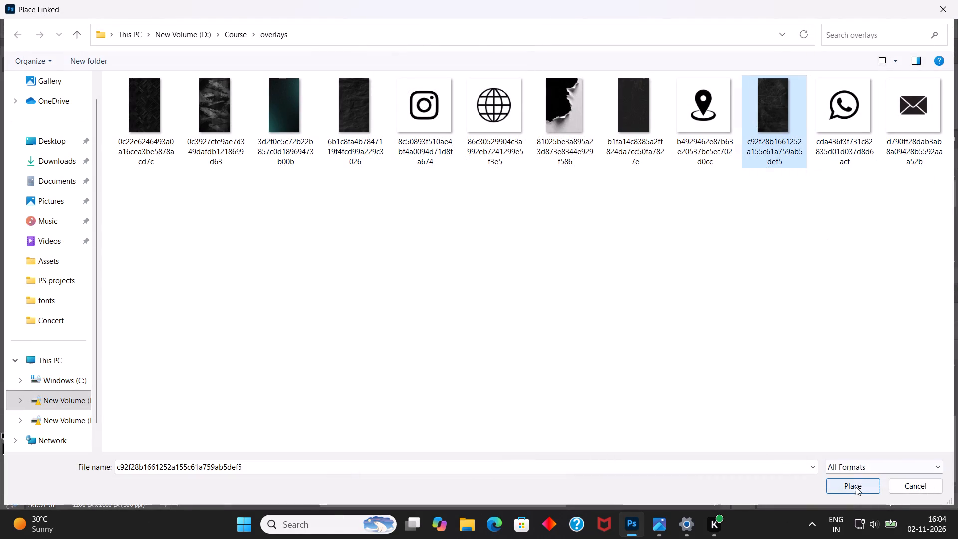
# Place the c92f28b1 scratched texture as a linked layer, enlarged to about 1226 by 2180 px over the canvas.
pyautogui.click(856, 487)
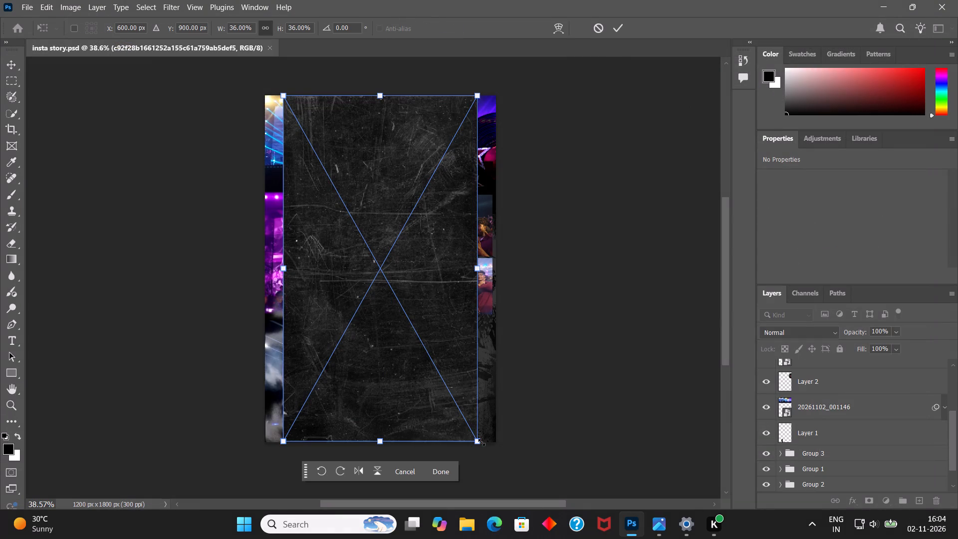
pyautogui.moveTo(481, 442); pyautogui.dragTo(512, 465)
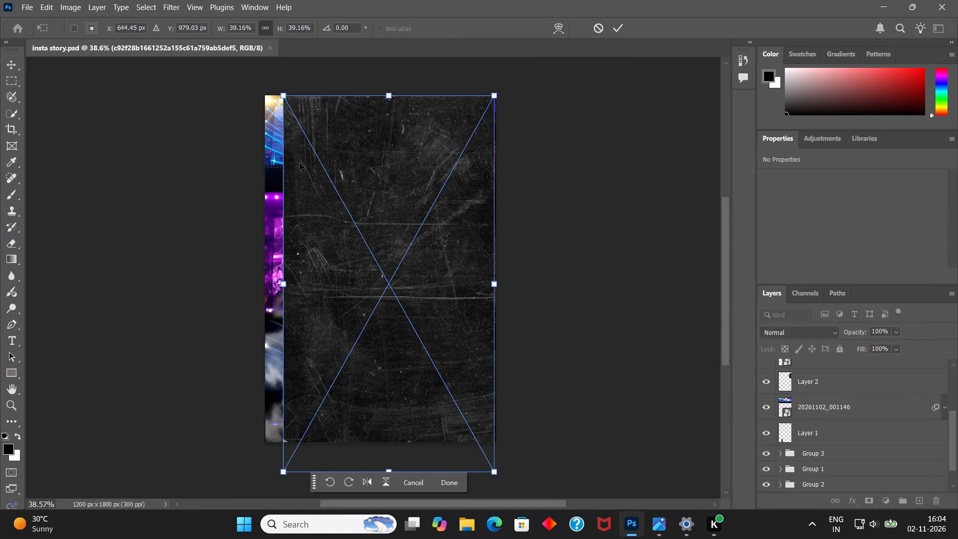
pyautogui.moveTo(283, 97); pyautogui.dragTo(244, 77)
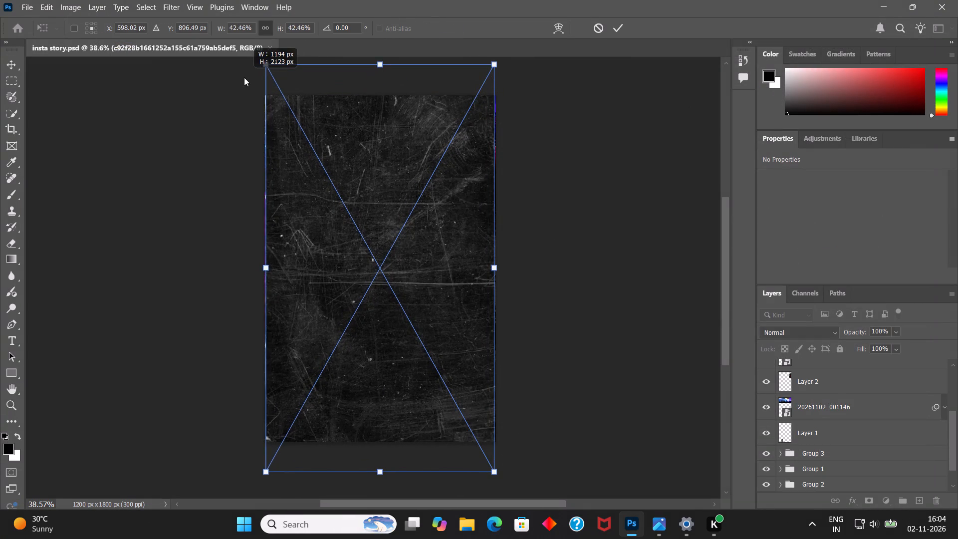
pyautogui.moveTo(244, 77); pyautogui.dragTo(235, 68)
pyautogui.click(611, 31)
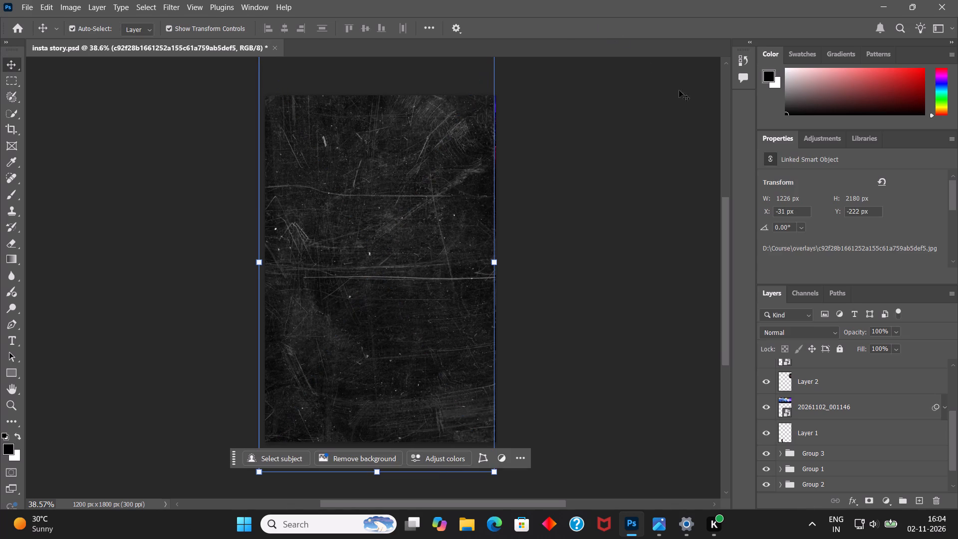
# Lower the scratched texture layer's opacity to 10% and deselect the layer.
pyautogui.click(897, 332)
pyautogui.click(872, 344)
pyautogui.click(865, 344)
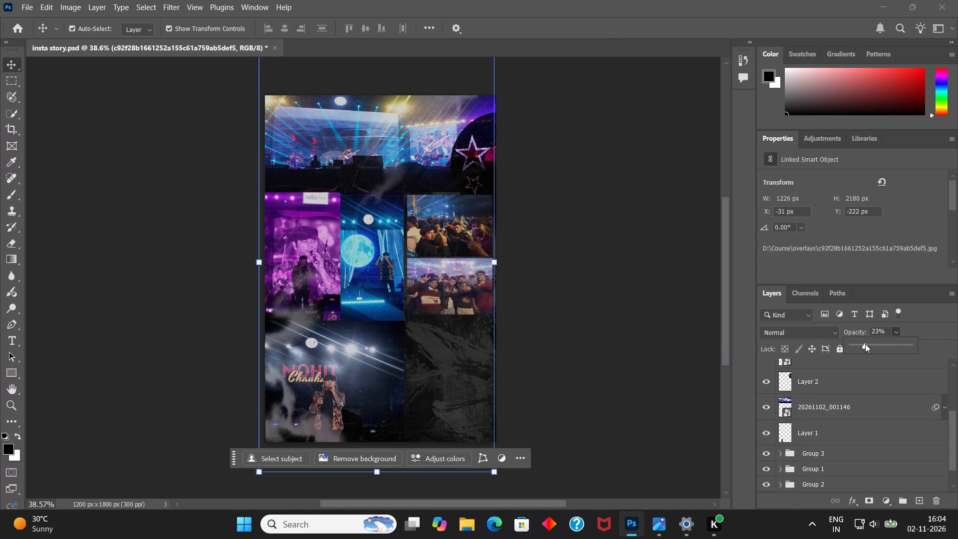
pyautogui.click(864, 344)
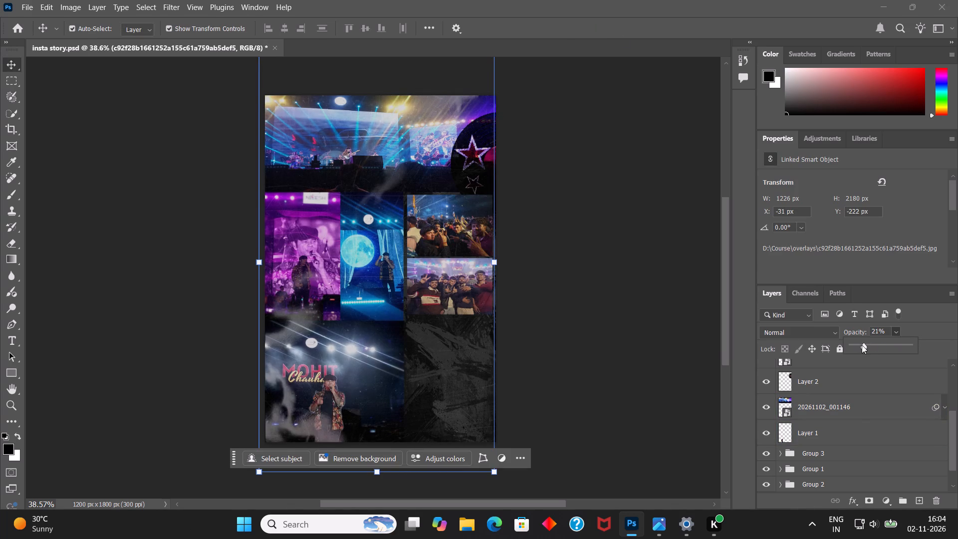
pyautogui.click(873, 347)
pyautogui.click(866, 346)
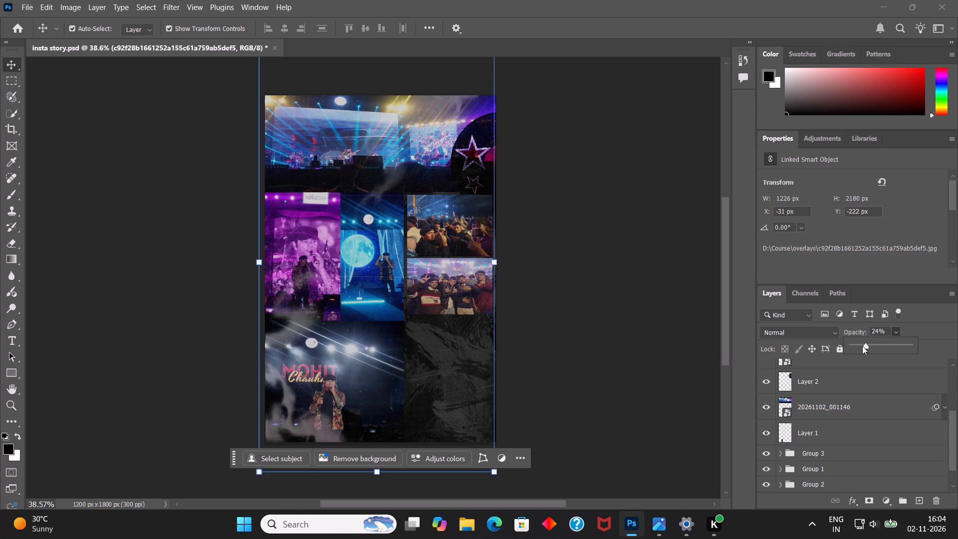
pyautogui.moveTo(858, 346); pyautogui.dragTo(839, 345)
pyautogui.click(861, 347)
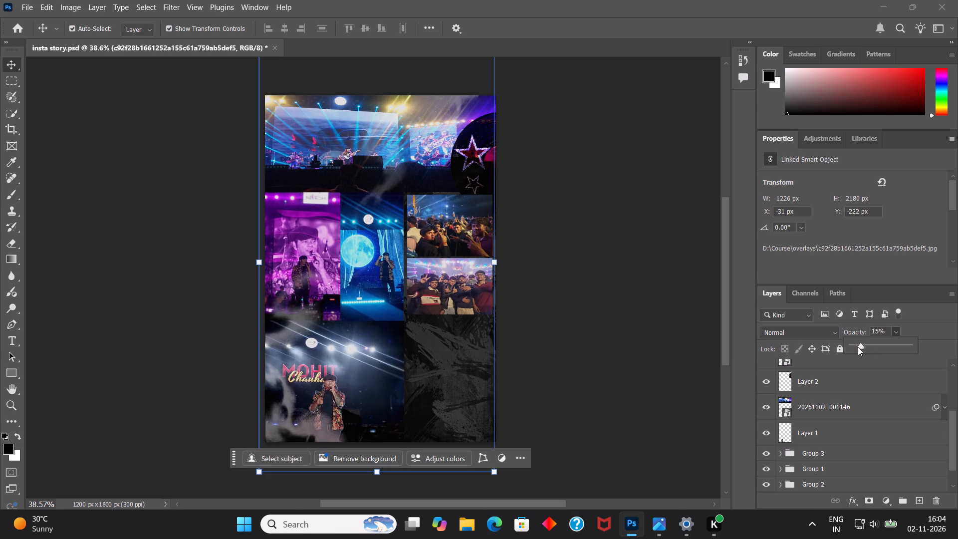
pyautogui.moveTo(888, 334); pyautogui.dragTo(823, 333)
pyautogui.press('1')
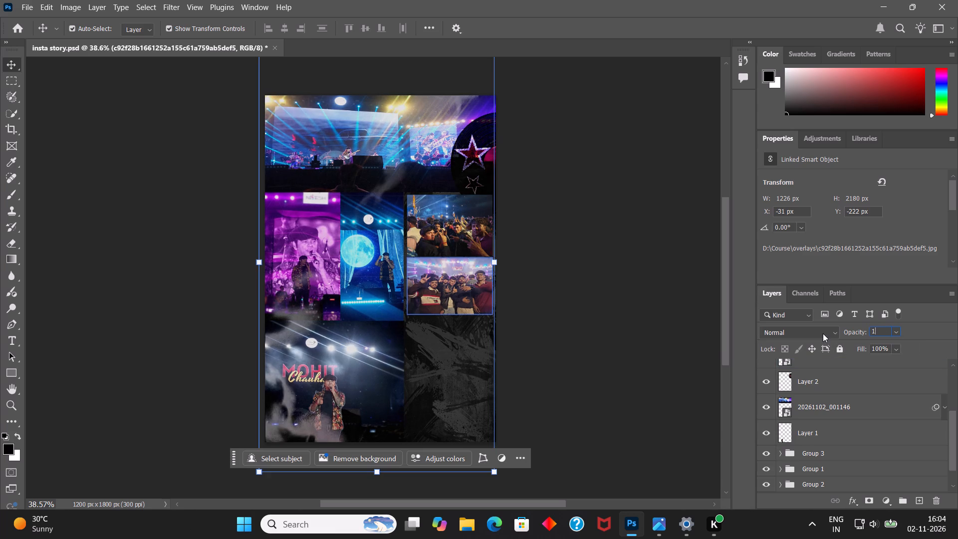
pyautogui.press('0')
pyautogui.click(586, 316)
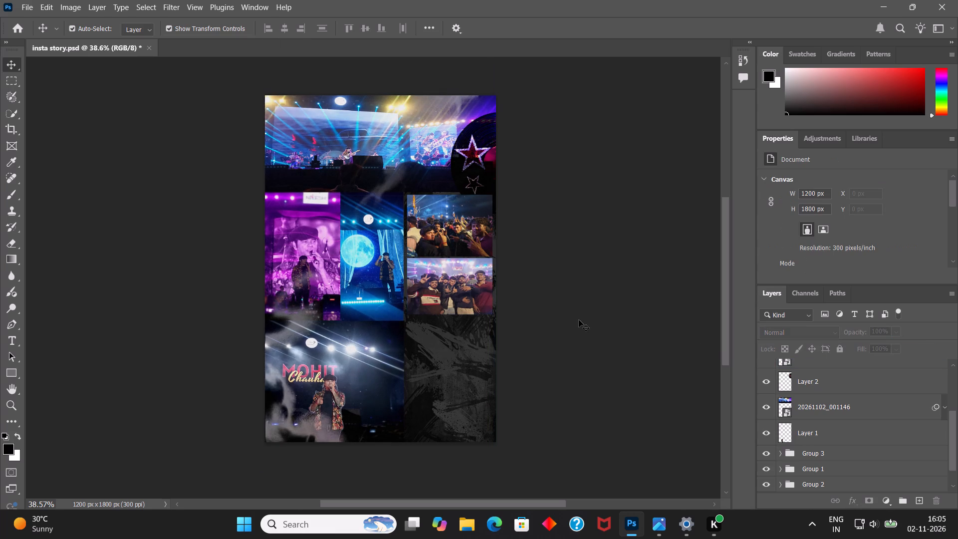
# Check the collage up close and save insta story.psd.
pyautogui.keyDown('alt'); pyautogui.scroll(8, 328, 313); pyautogui.keyUp('alt')
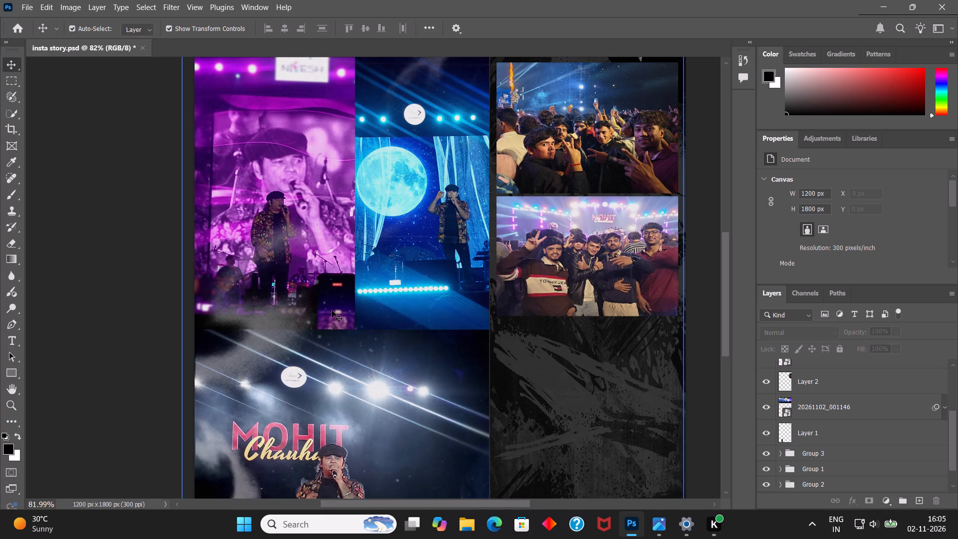
pyautogui.keyDown('alt'); pyautogui.scroll(-9, 332, 310); pyautogui.keyUp('alt')
pyautogui.click(615, 305)
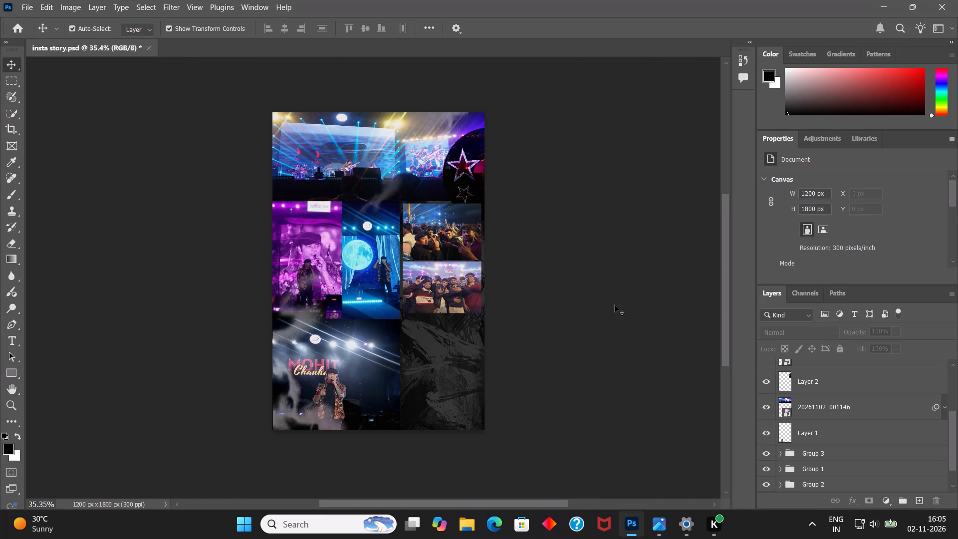
pyautogui.hotkey('ctrl', 's')
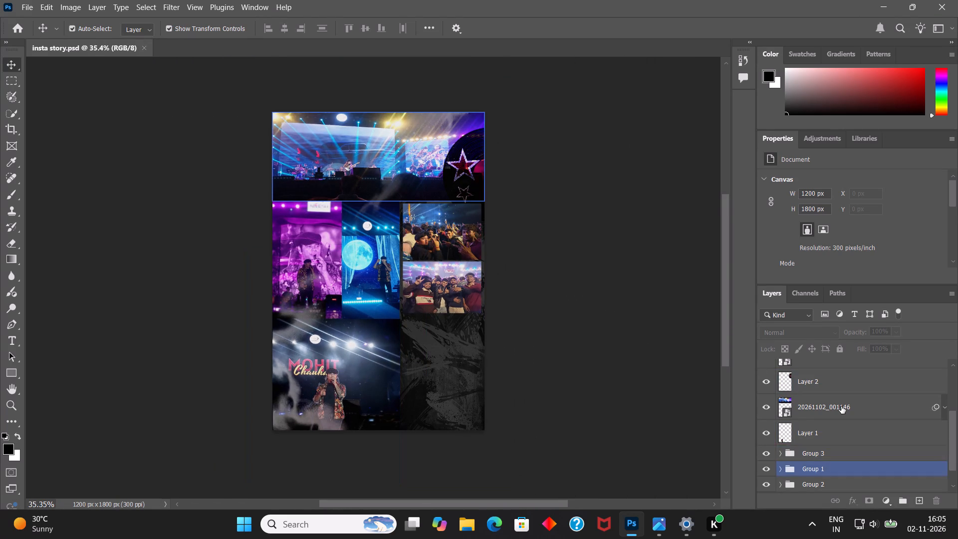
# Select the c92f28b1 texture layer and toggle its visibility off and on to compare its effect on the collage.
pyautogui.scroll(12, 841, 406)
pyautogui.click(828, 371)
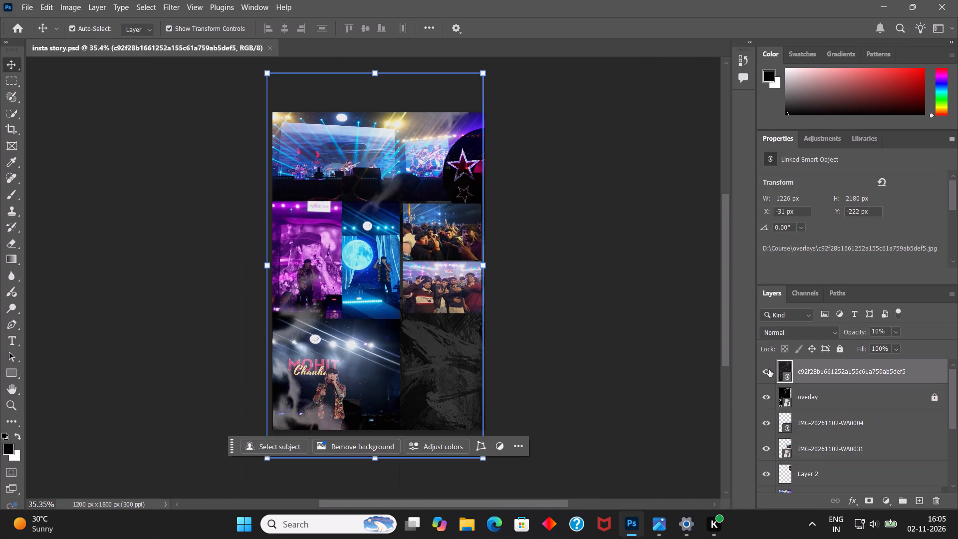
pyautogui.click(769, 369)
pyautogui.click(769, 369)
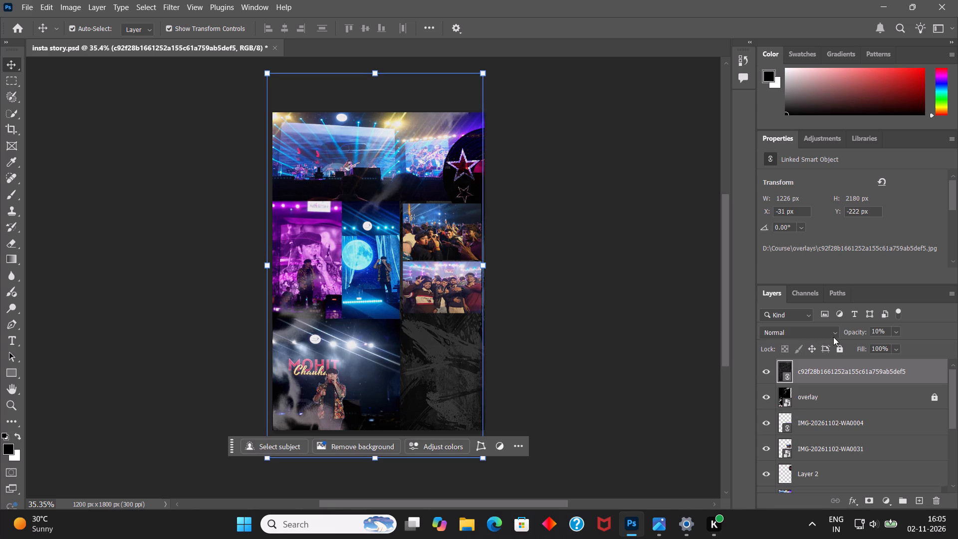
# Raise the c92f28b1 texture layer's opacity to 100%.
pyautogui.click(895, 335)
pyautogui.moveTo(932, 350); pyautogui.dragTo(938, 350)
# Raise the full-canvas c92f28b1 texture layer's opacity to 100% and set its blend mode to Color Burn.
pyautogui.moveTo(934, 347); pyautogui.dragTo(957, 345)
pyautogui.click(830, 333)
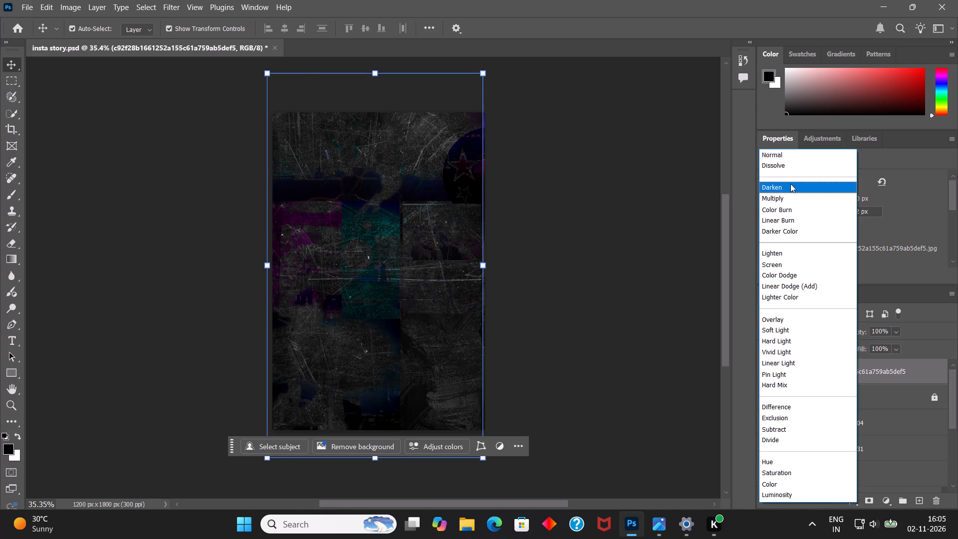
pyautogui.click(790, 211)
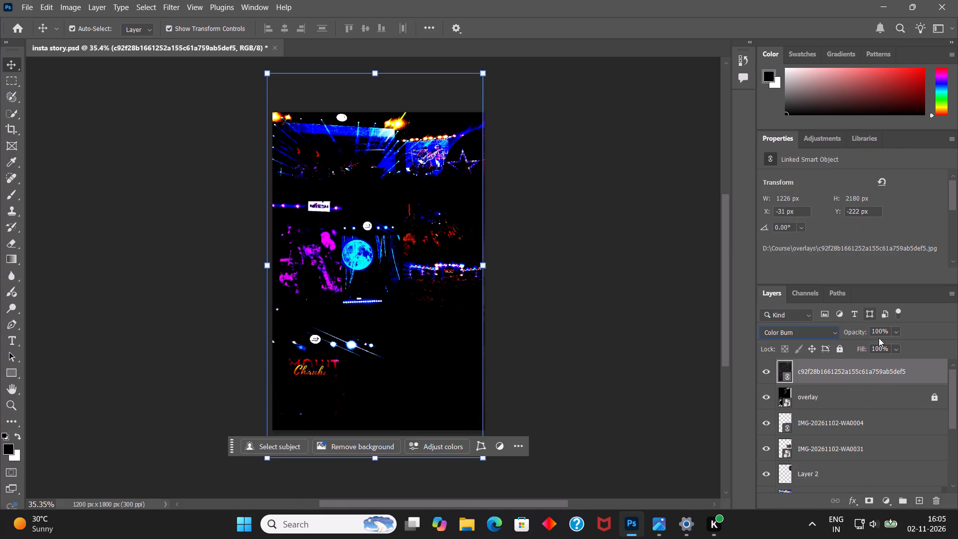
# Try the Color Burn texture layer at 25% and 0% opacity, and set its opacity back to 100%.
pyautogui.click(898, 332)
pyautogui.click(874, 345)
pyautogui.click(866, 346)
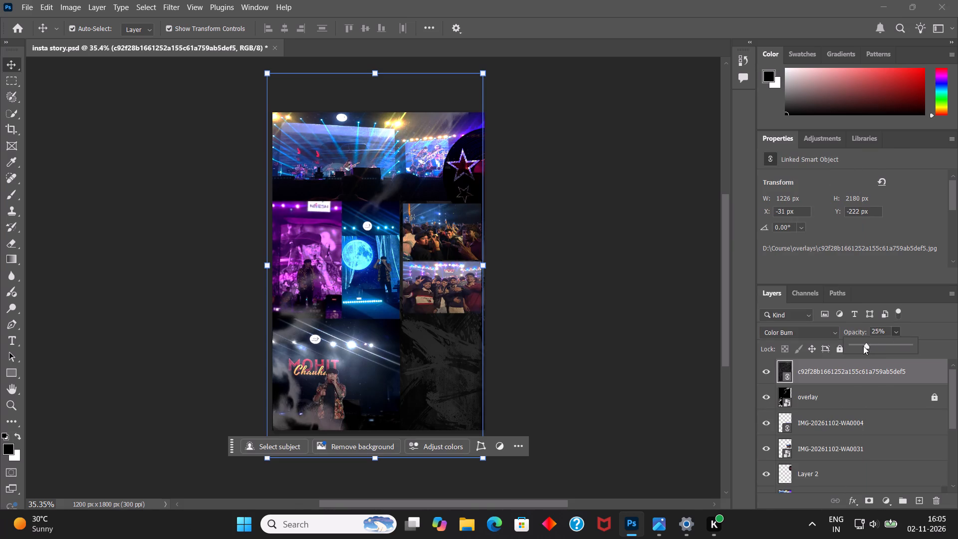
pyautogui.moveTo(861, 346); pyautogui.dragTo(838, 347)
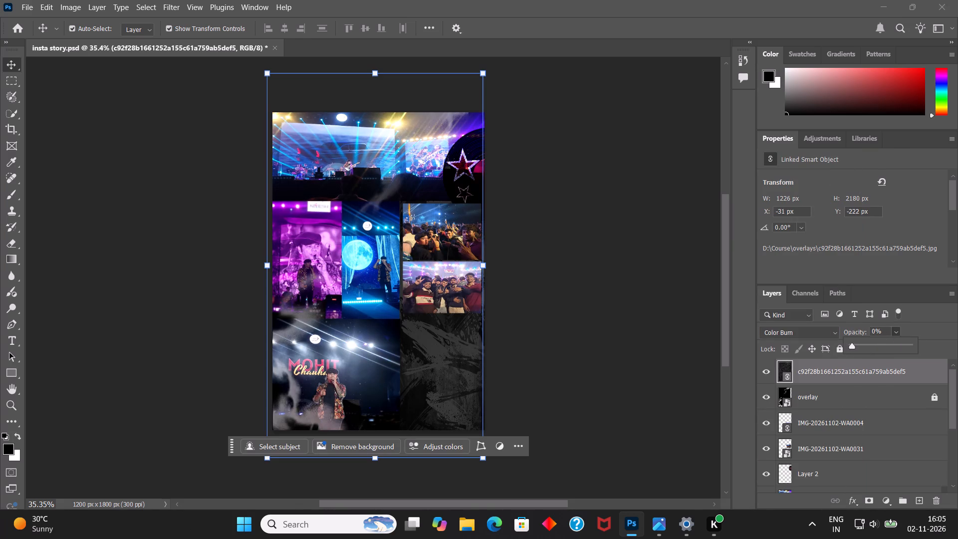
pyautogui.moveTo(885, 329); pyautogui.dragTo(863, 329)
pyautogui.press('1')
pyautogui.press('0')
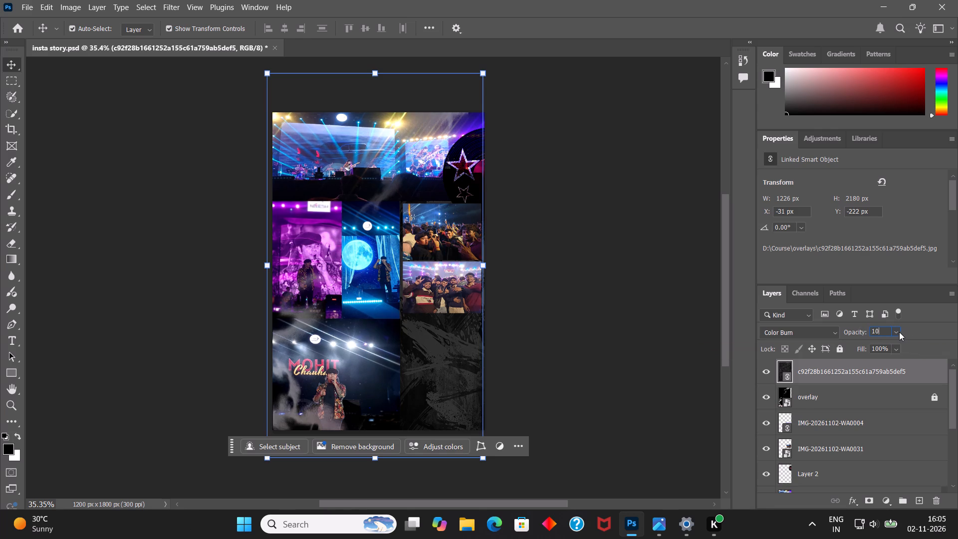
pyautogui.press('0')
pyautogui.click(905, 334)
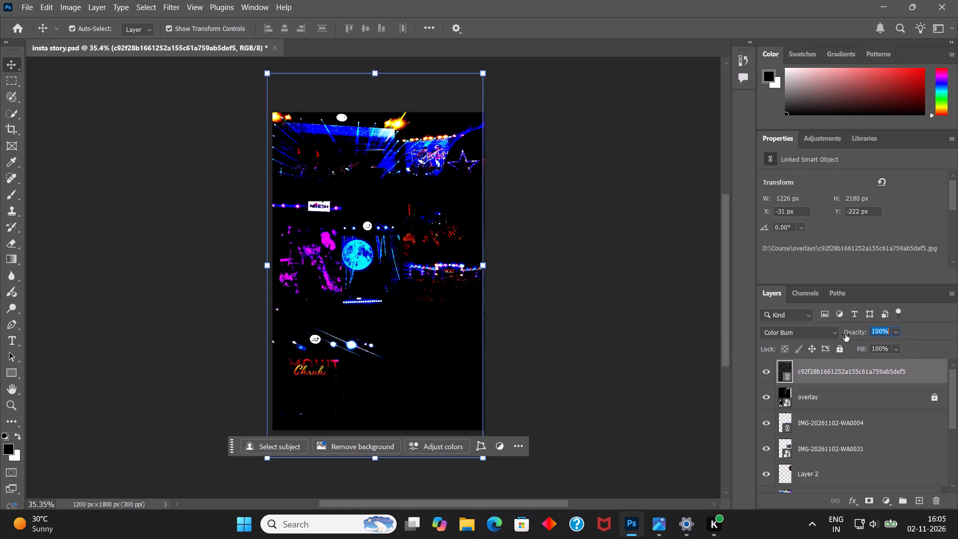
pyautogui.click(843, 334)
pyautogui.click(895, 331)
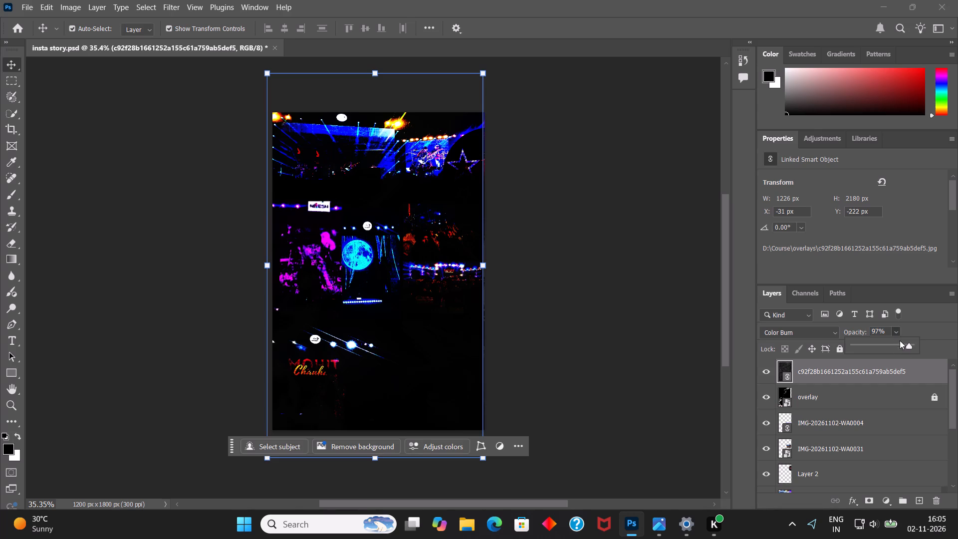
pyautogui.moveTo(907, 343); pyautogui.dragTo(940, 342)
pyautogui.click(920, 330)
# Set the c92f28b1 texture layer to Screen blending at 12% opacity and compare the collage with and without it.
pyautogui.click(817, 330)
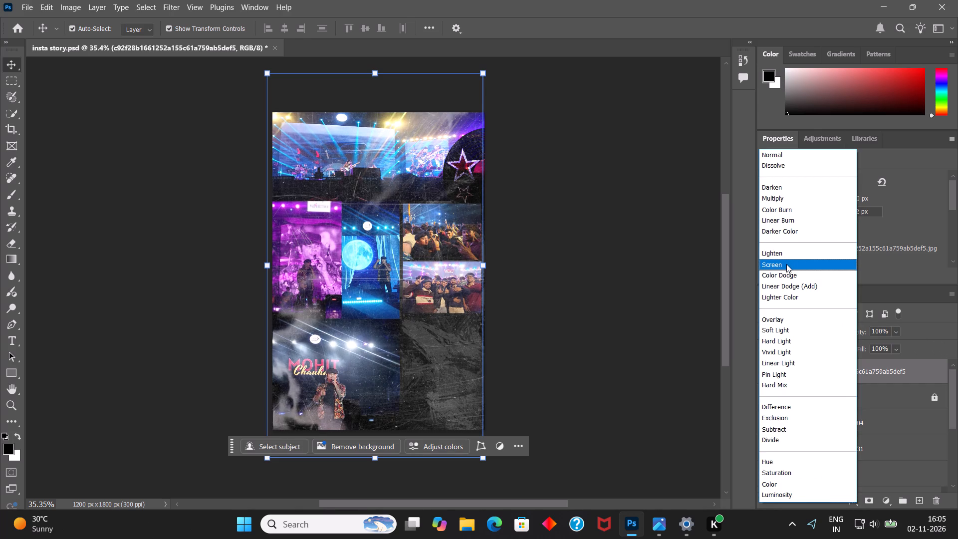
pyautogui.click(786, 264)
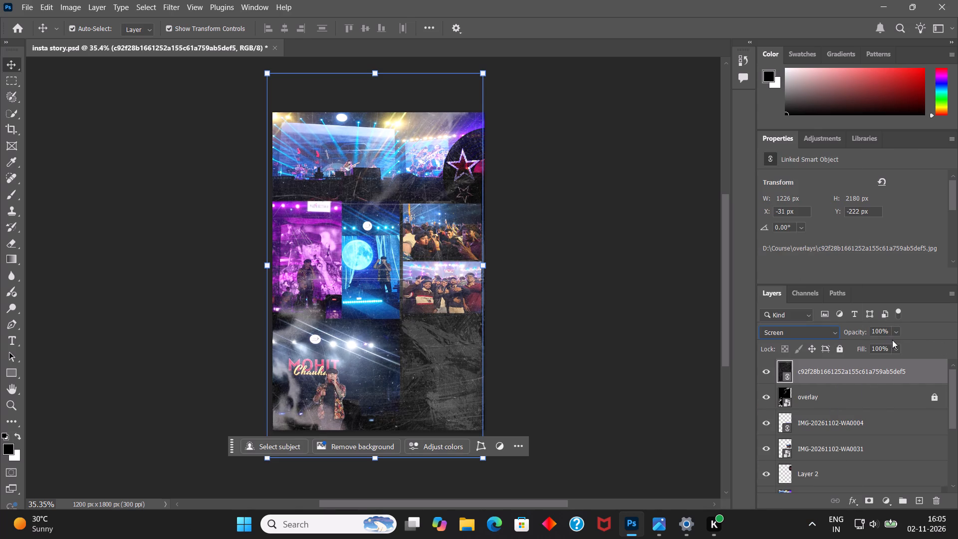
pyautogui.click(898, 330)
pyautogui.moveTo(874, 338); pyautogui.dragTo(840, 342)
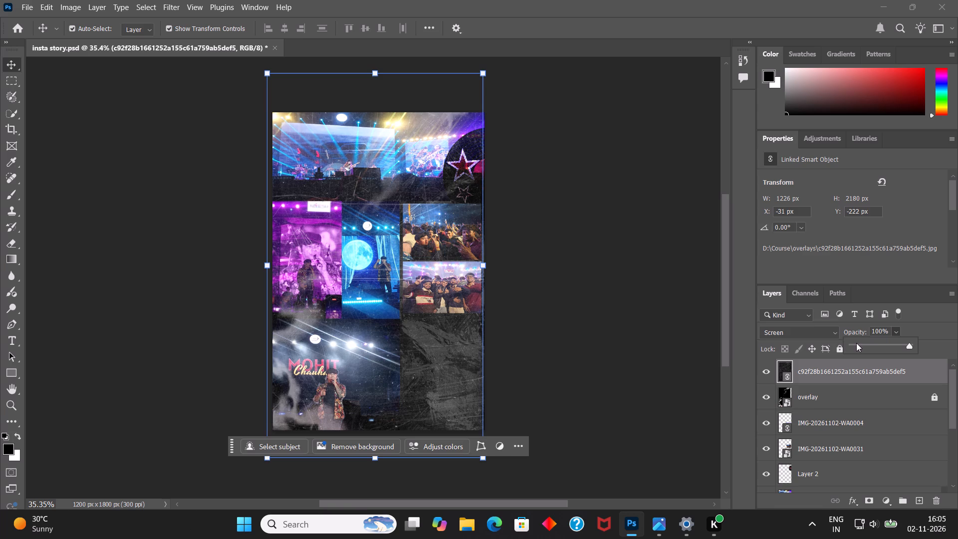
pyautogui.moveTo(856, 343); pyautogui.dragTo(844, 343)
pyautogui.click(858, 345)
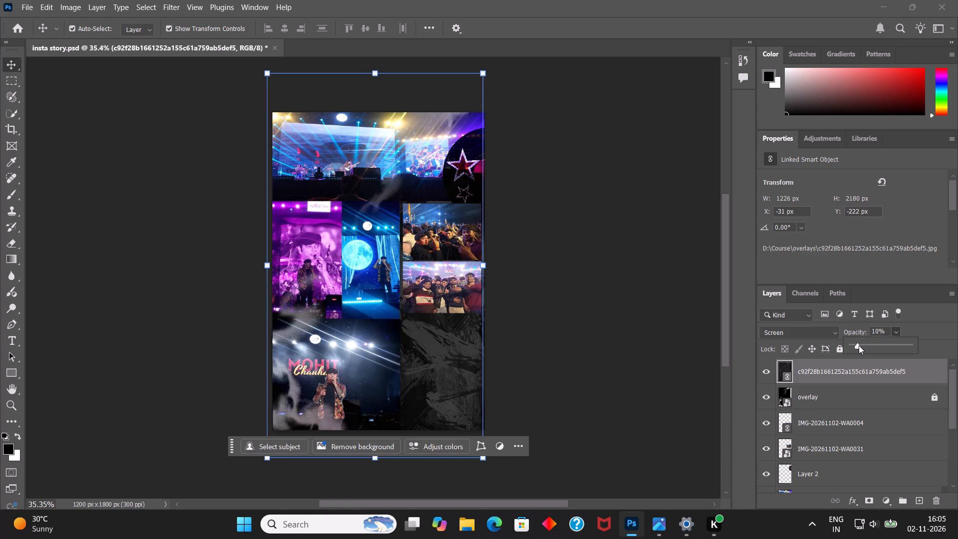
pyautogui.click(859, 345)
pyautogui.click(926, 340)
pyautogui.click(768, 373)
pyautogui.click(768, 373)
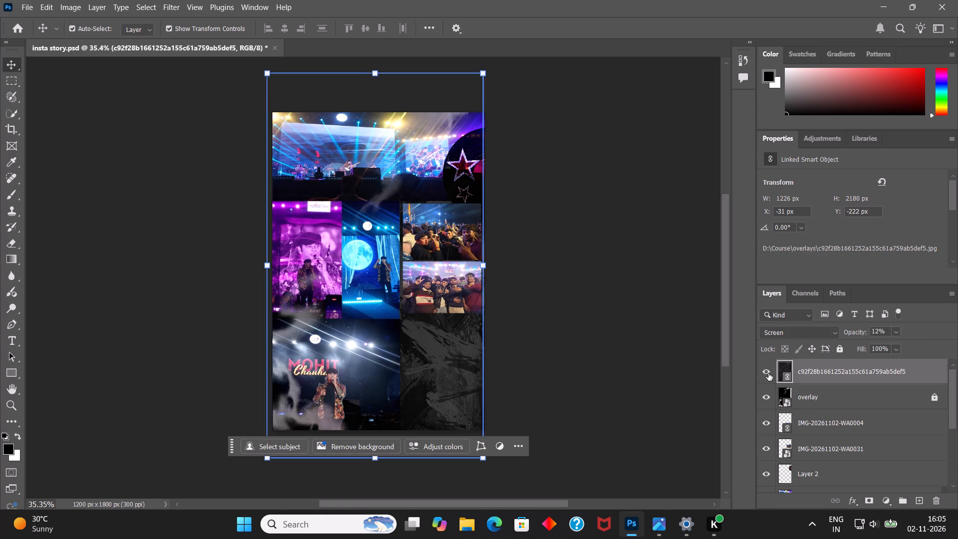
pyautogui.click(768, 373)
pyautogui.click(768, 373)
# Delete the c92f28b1 texture layer above the overlay layer and save insta story.psd.
pyautogui.click(614, 353)
pyautogui.click(816, 368)
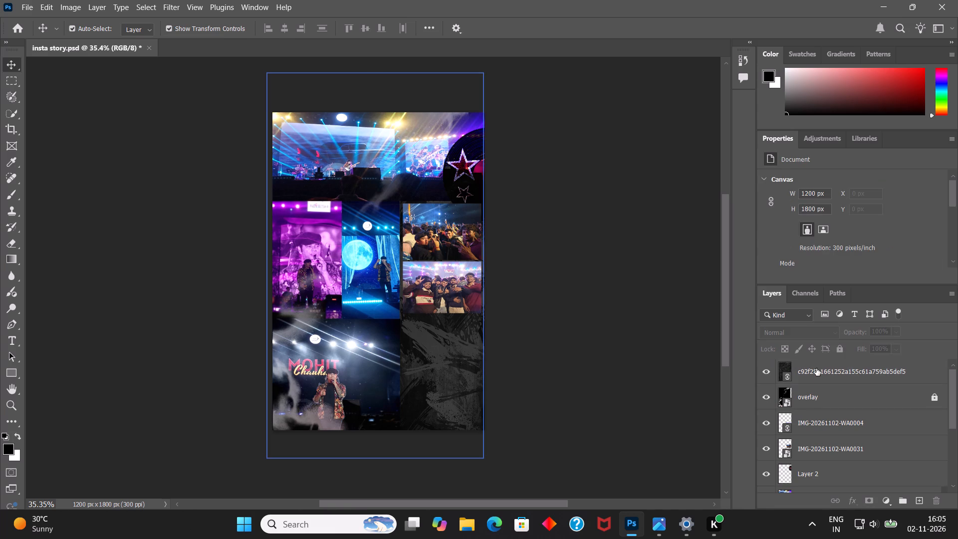
pyautogui.press('Delete')
pyautogui.click(661, 341)
pyautogui.hotkey('ctrl', 's')
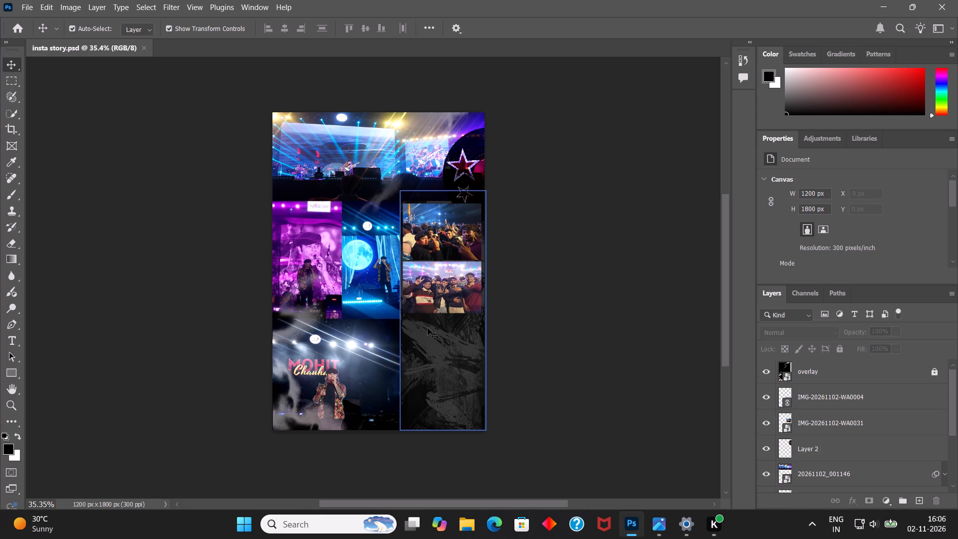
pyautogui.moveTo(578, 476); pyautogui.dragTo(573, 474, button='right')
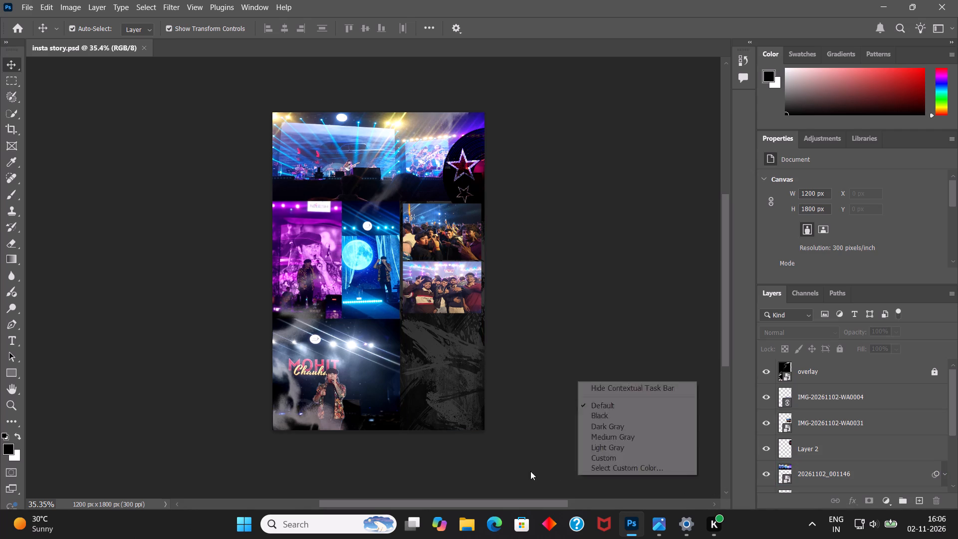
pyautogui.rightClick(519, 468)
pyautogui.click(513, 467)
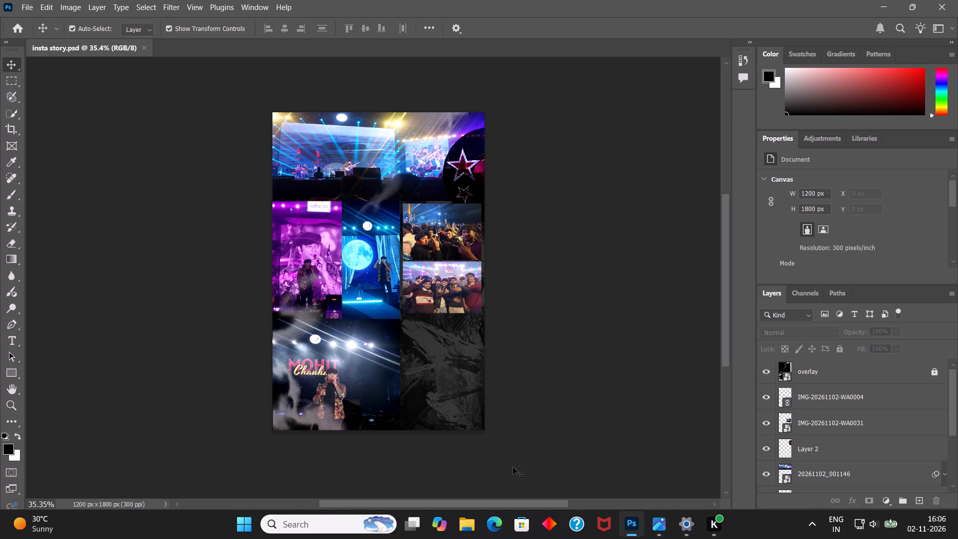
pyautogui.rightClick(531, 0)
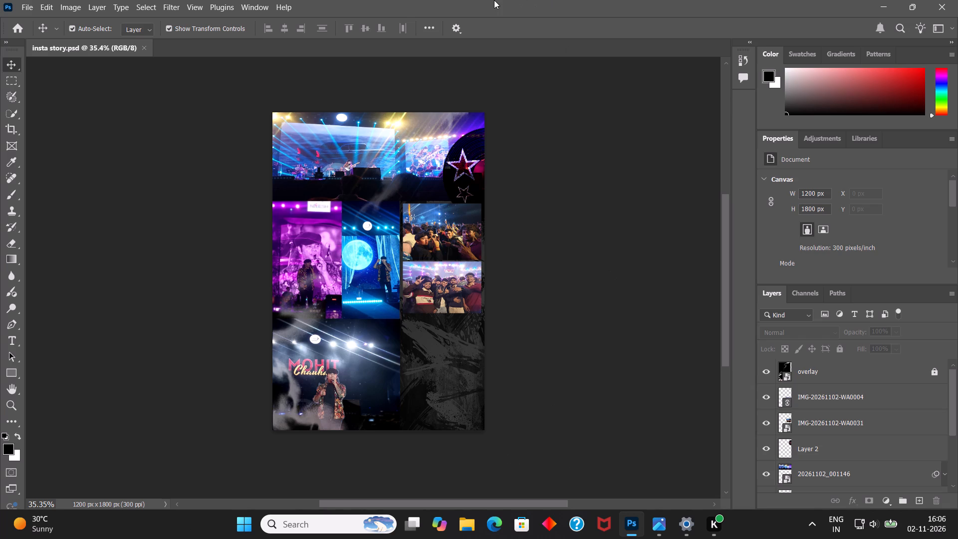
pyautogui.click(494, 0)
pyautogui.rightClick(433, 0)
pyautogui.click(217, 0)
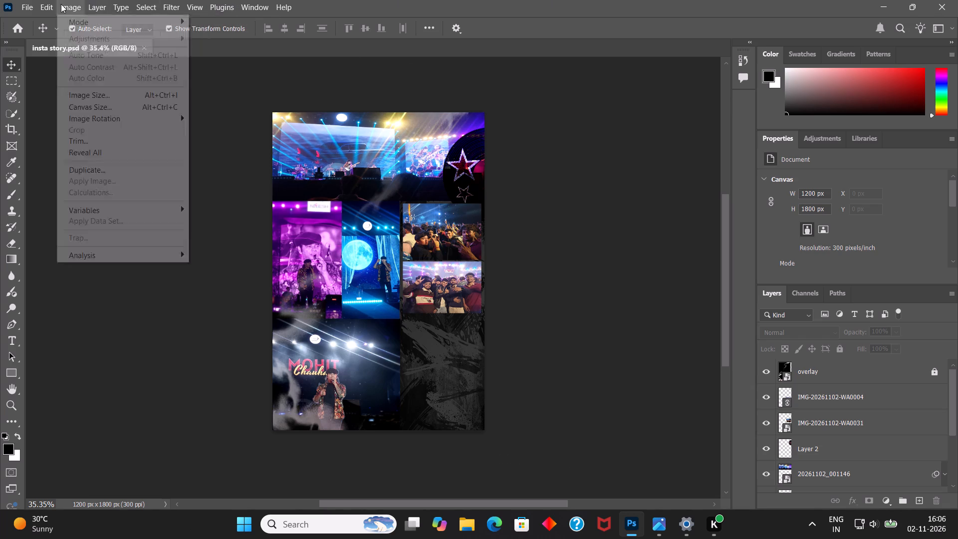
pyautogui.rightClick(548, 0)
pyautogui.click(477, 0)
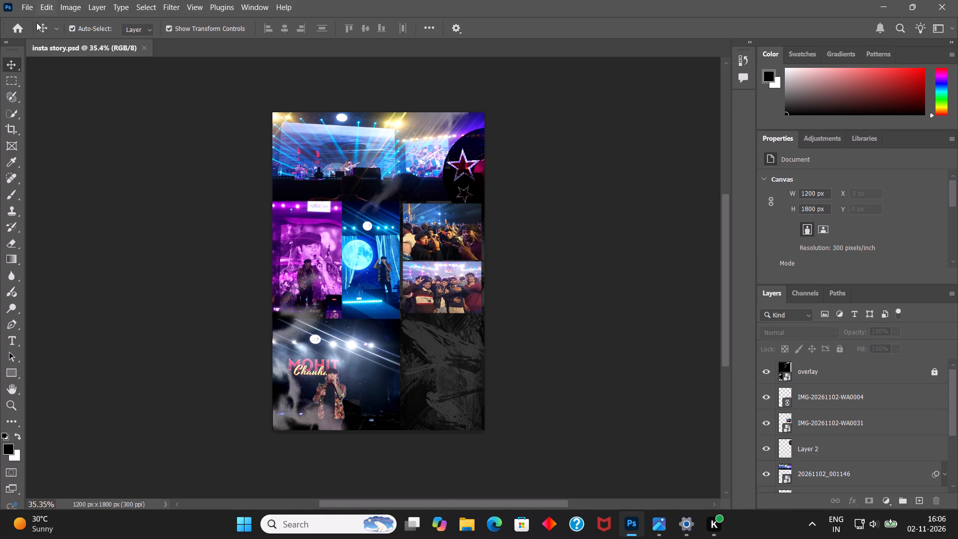
# Draw a white rectangle about 389 by 579 px over the dark textured panel below the group photo.
pyautogui.click(10, 374)
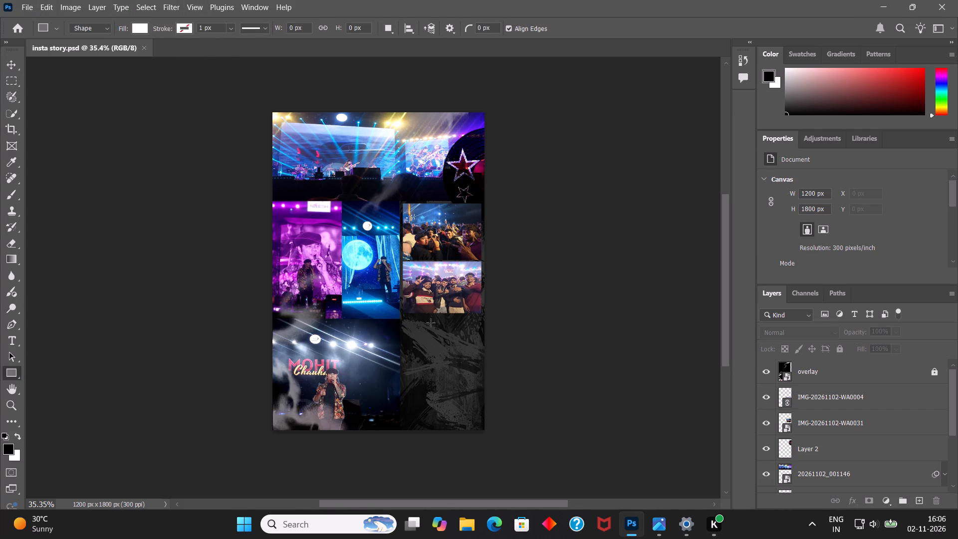
pyautogui.moveTo(410, 321); pyautogui.dragTo(476, 418)
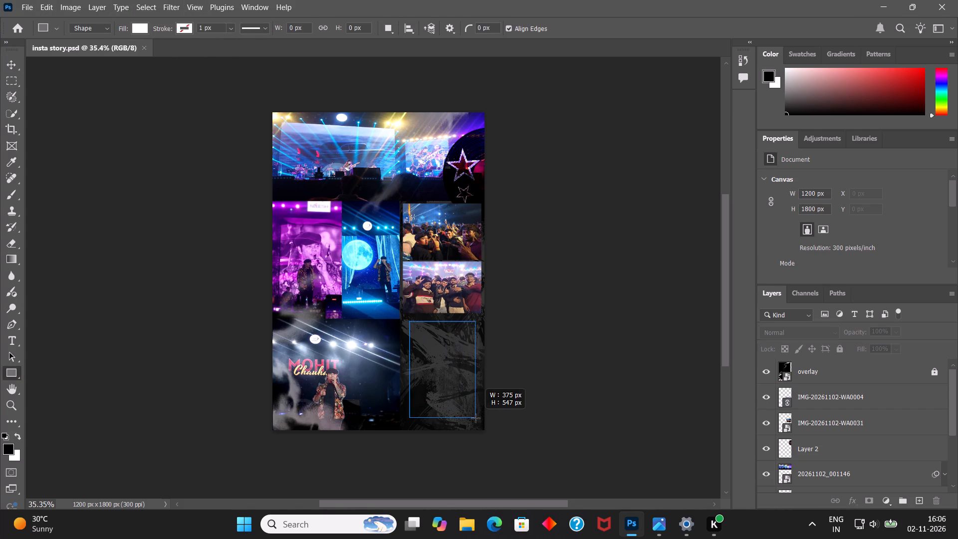
pyautogui.moveTo(476, 418); pyautogui.dragTo(478, 423)
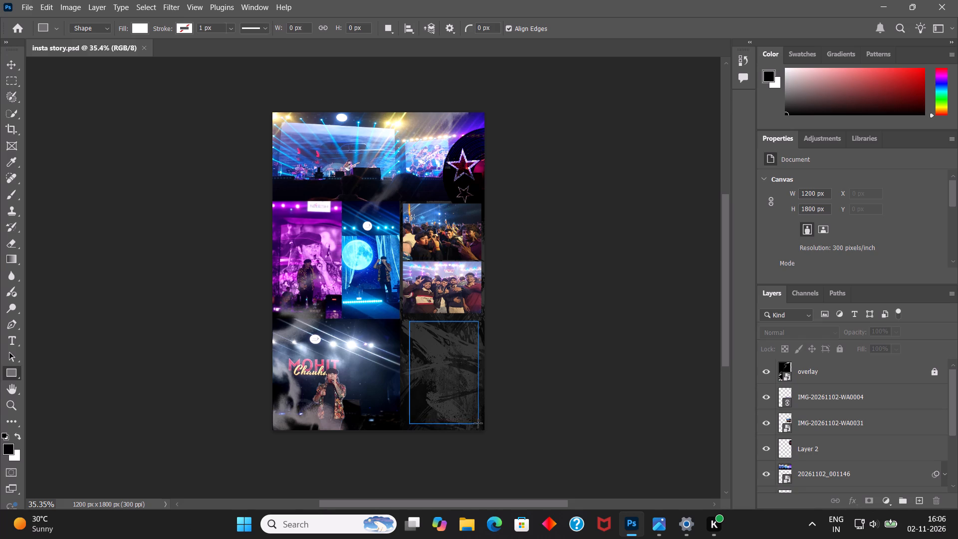
# Round all four corners of the white rectangle to a 25 px radius.
pyautogui.scroll(-5, 908, 270)
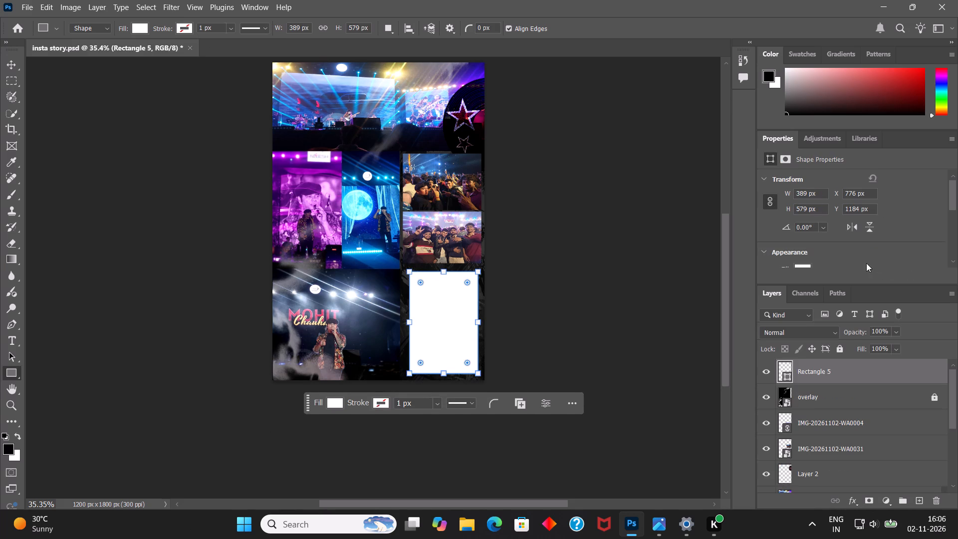
pyautogui.scroll(-9, 859, 250)
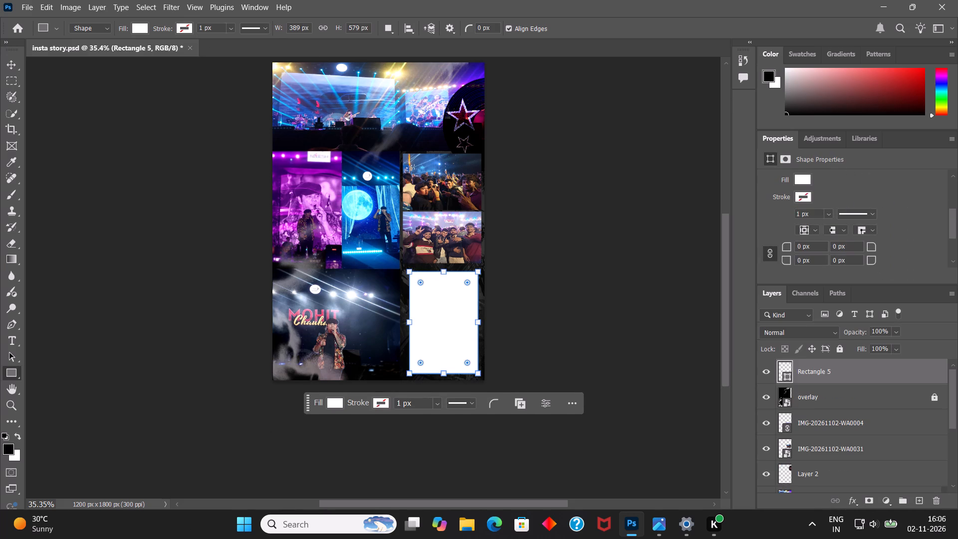
pyautogui.moveTo(807, 245); pyautogui.dragTo(753, 249)
pyautogui.write('25')
pyautogui.press('Return')
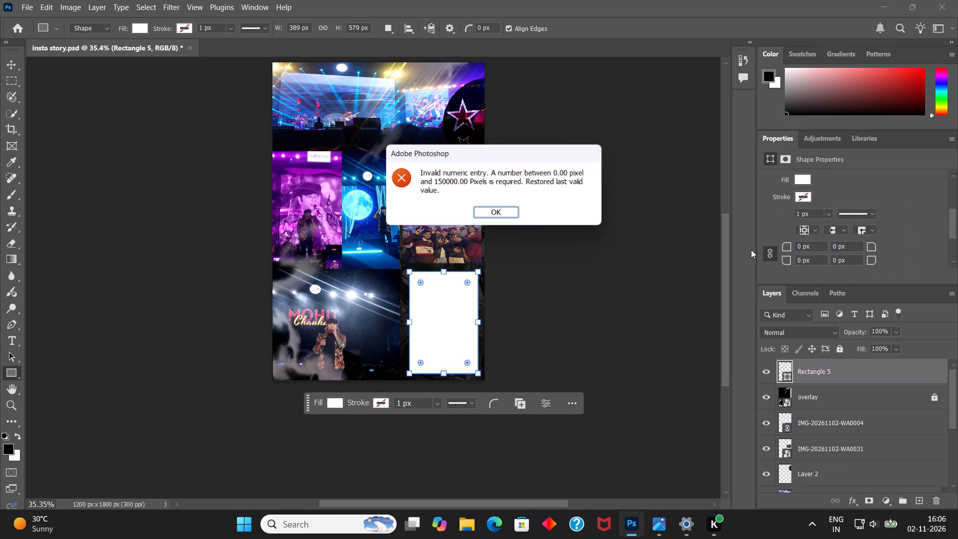
pyautogui.click(497, 218)
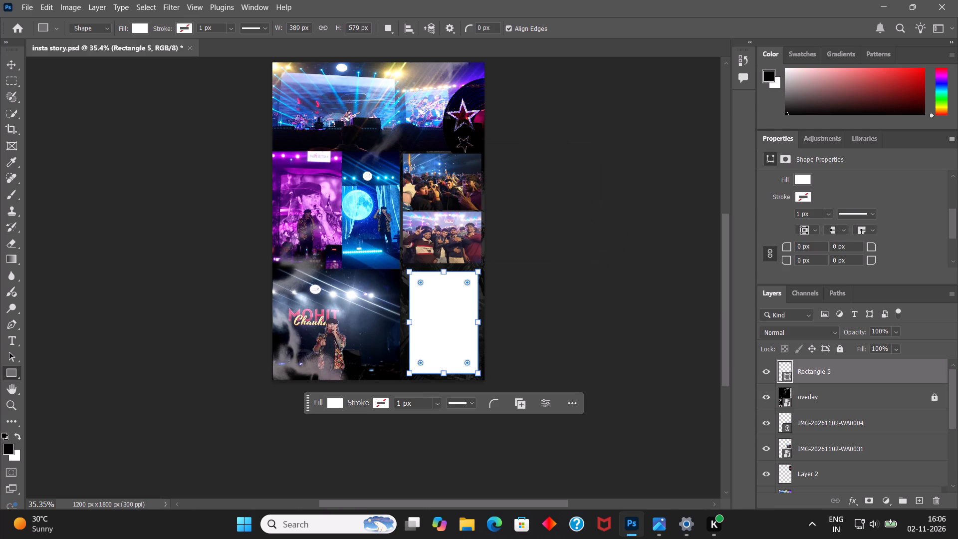
pyautogui.click(805, 252)
pyautogui.hotkey('ctrl', 'a')
pyautogui.write('25')
pyautogui.press('Return')
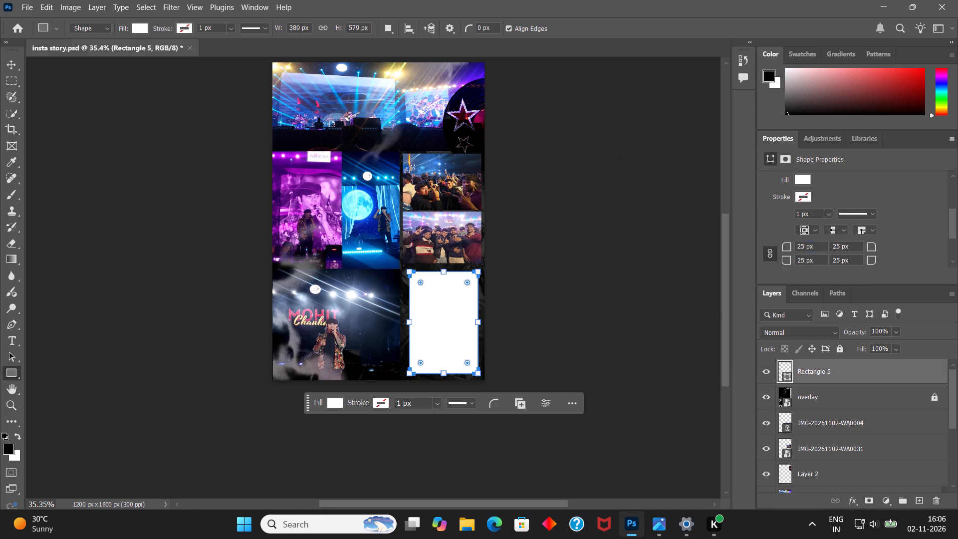
# Move the rounded white rectangle about 12 px left and 6 px up within the dark panel.
pyautogui.click(8, 61)
pyautogui.click(77, 111)
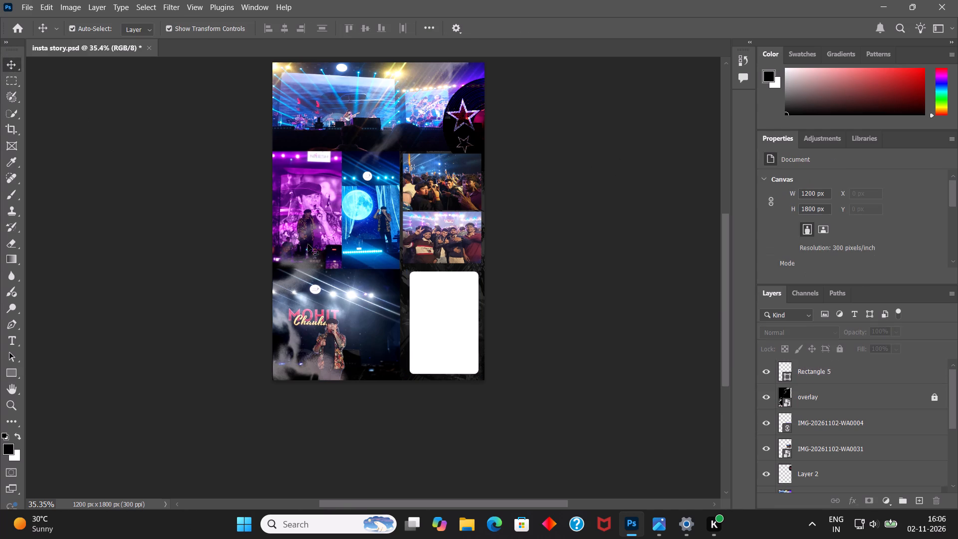
pyautogui.click(449, 319)
pyautogui.click(451, 315)
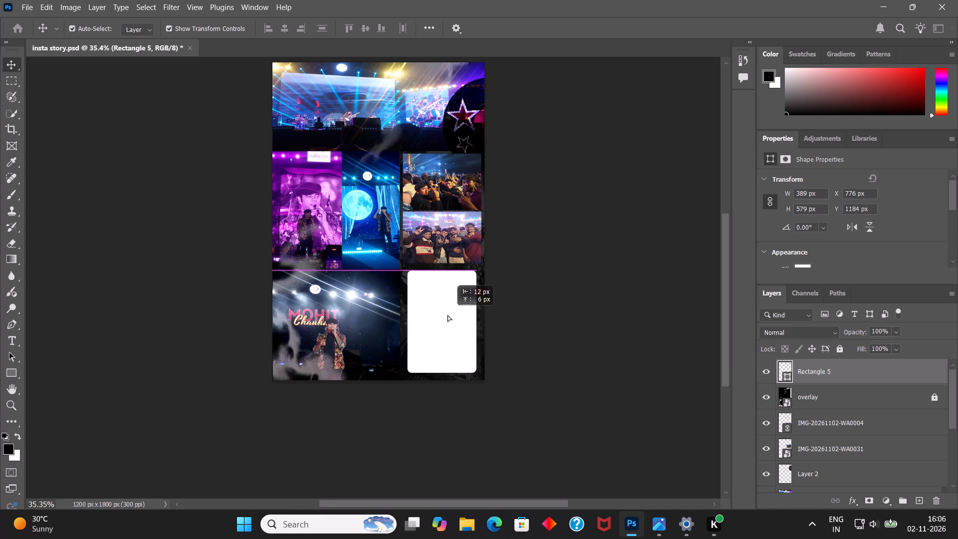
pyautogui.click(591, 333)
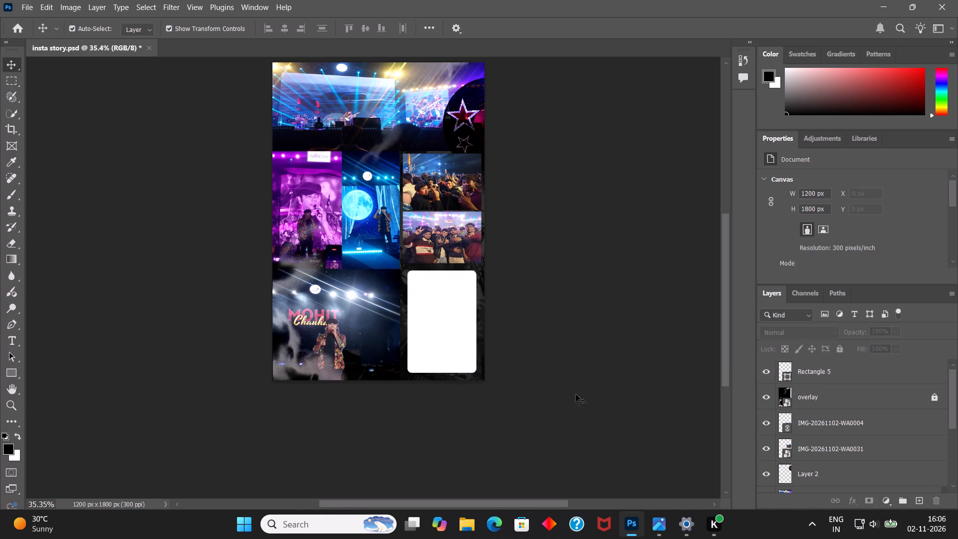
# Add a Gradient Overlay with the Sand_02 preset to the rounded rectangle and bring up its gradient presets.
pyautogui.click(444, 329)
pyautogui.scroll(-2, 835, 266)
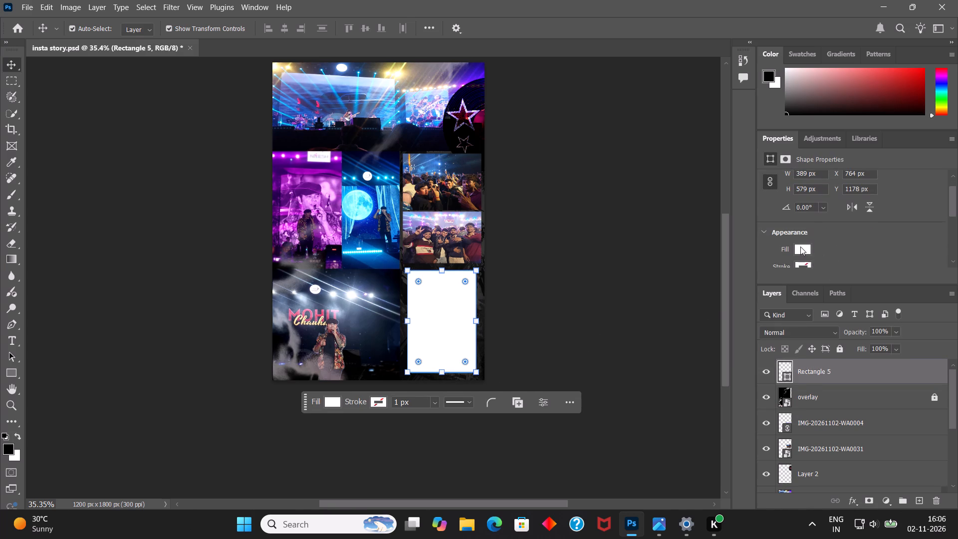
pyautogui.click(800, 247)
pyautogui.click(882, 239)
pyautogui.scroll(-8, 882, 239)
pyautogui.scroll(2, 800, 205)
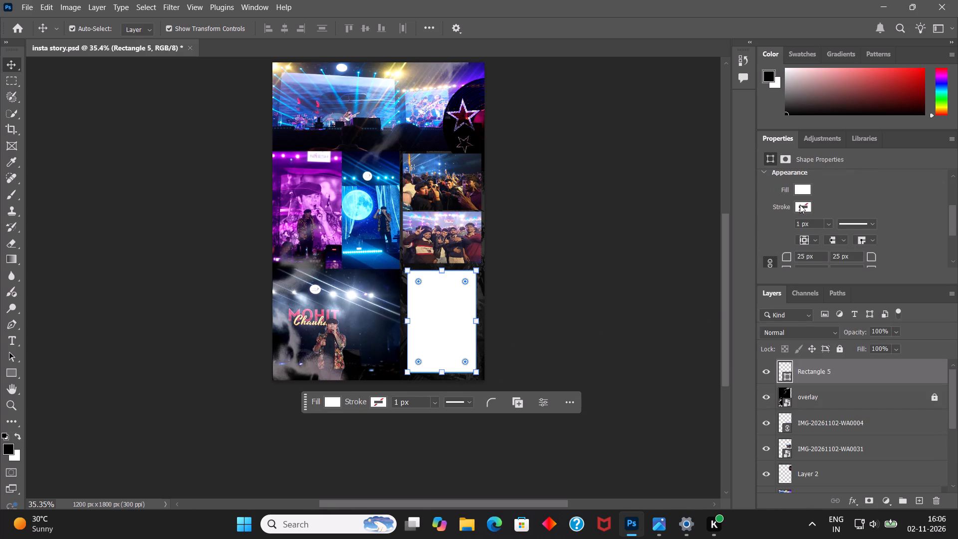
# Add a Gradient Overlay effect to the rounded white rectangle's layer and open its gradient for editing.
pyautogui.click(805, 188)
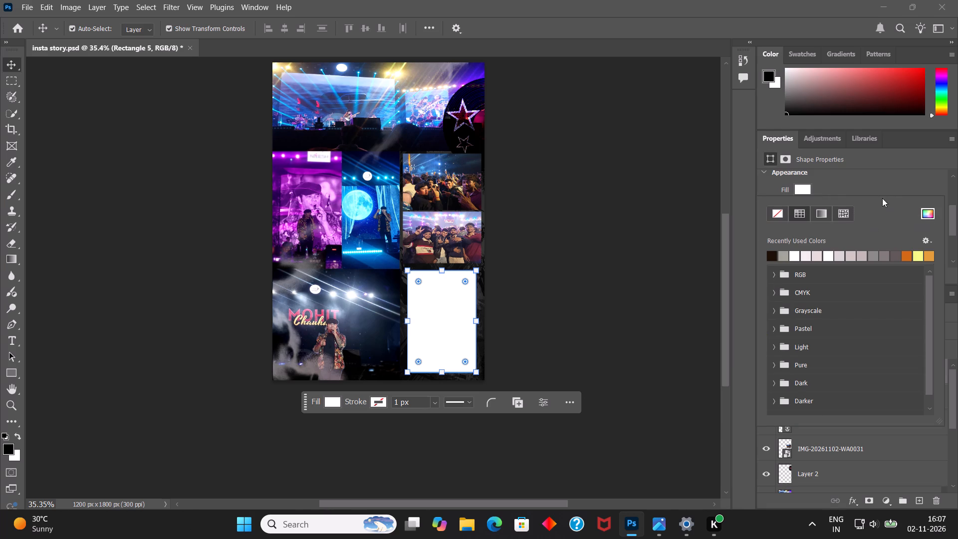
pyautogui.click(883, 186)
pyautogui.doubleClick(925, 370)
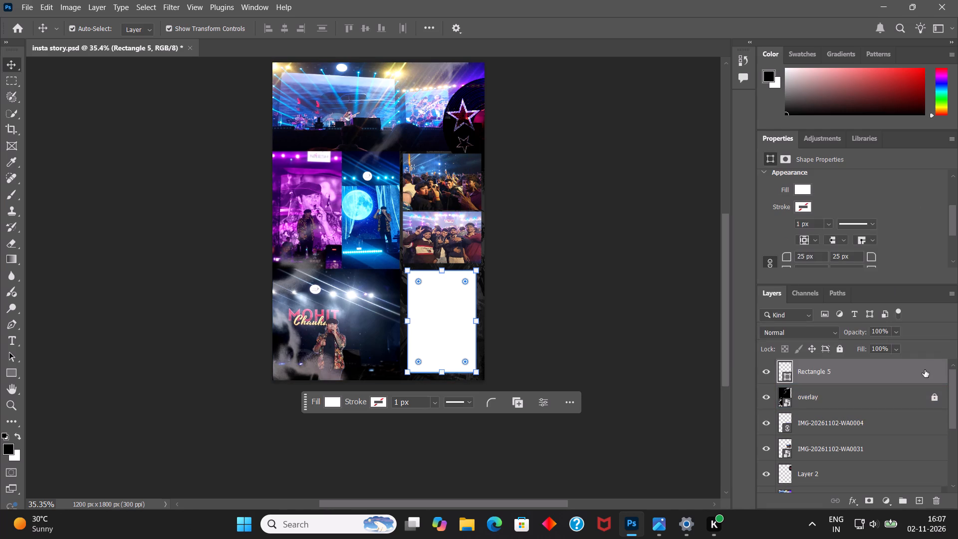
pyautogui.click(504, 285)
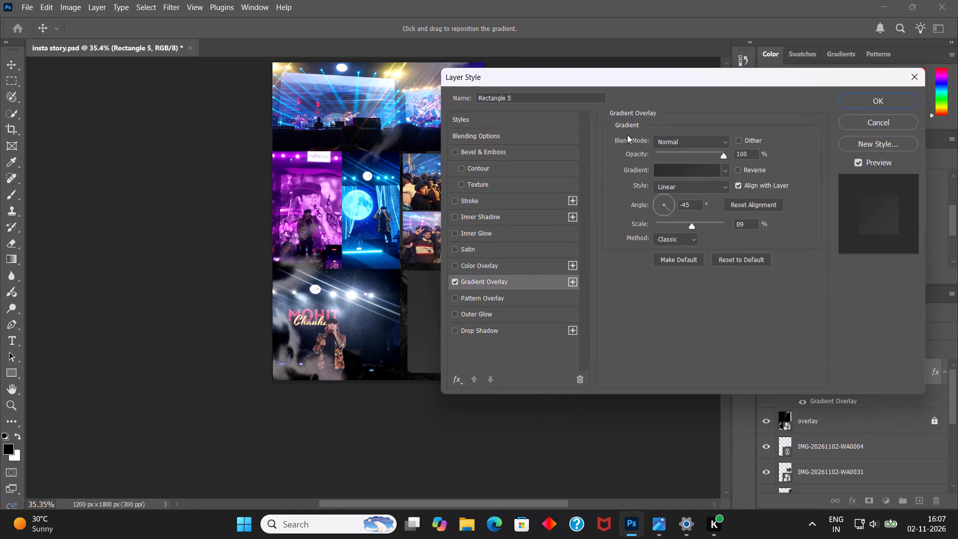
pyautogui.moveTo(662, 78); pyautogui.dragTo(744, 83)
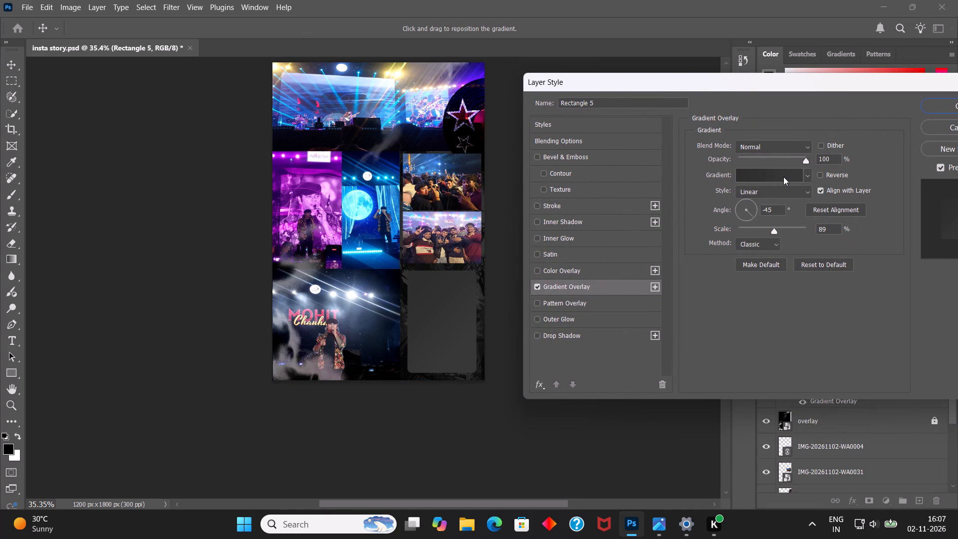
pyautogui.click(783, 177)
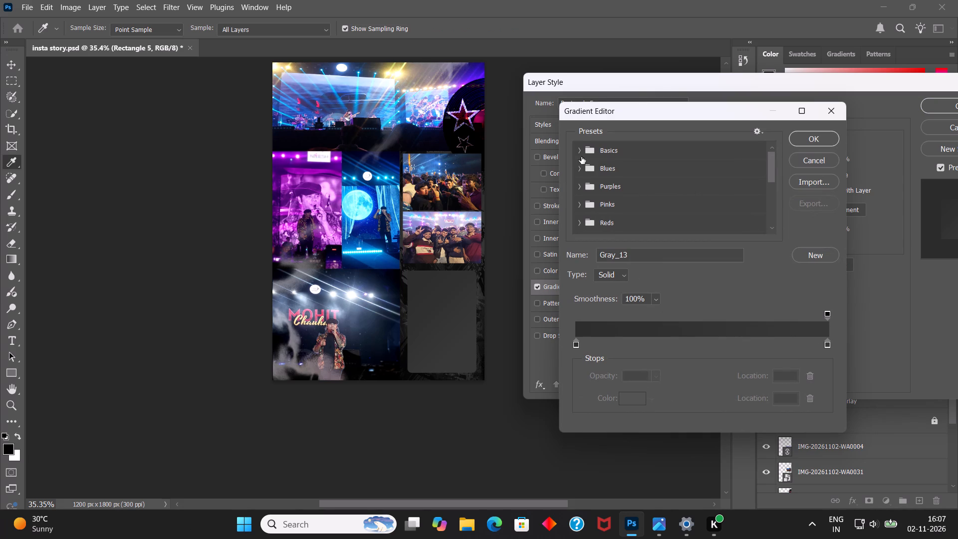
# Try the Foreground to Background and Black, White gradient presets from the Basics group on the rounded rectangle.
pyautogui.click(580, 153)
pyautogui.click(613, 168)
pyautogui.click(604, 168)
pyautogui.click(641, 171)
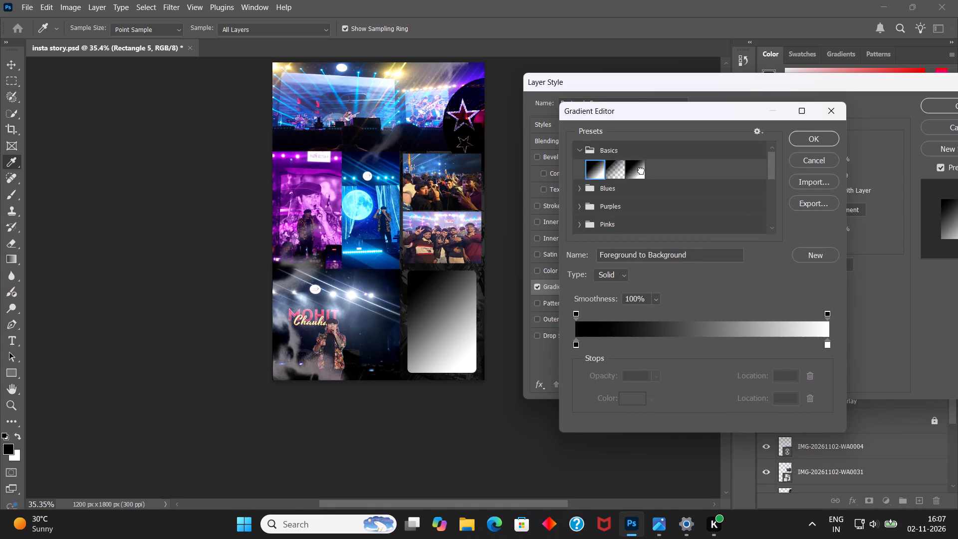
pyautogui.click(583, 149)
# Try the Off white_01 preset from the Neutrals group on the rounded rectangle, then set its gradient to Sand_02.
pyautogui.scroll(-3, 629, 203)
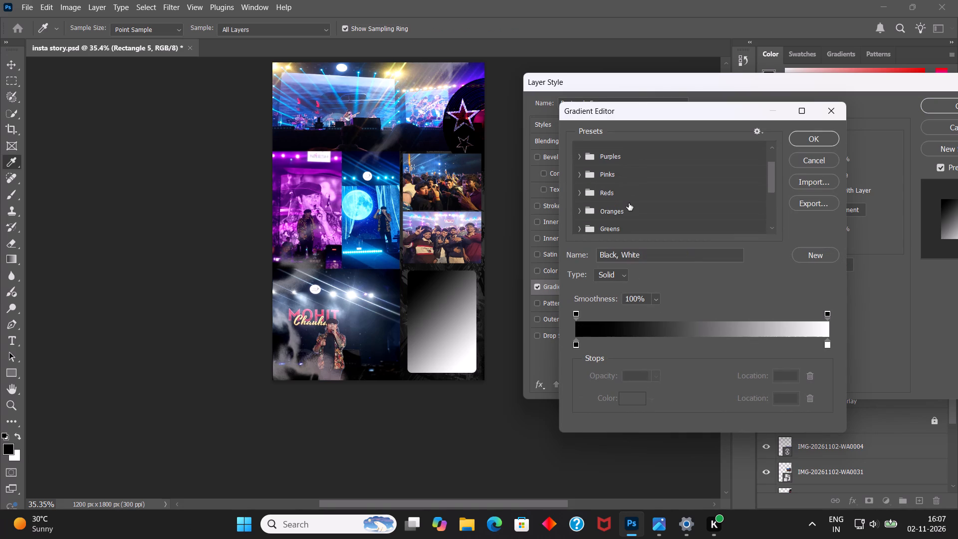
pyautogui.scroll(-19, 624, 203)
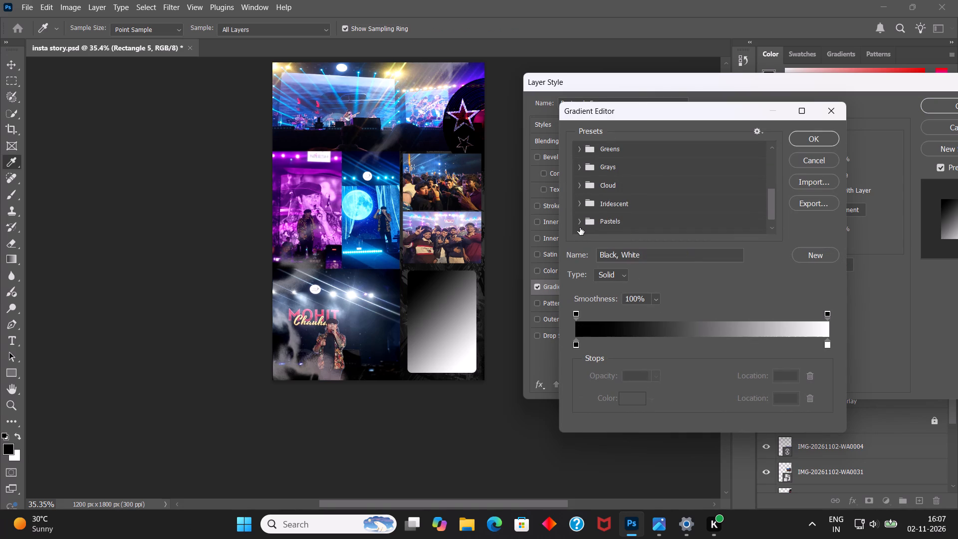
pyautogui.click(580, 228)
pyautogui.scroll(-8, 604, 221)
pyautogui.click(601, 225)
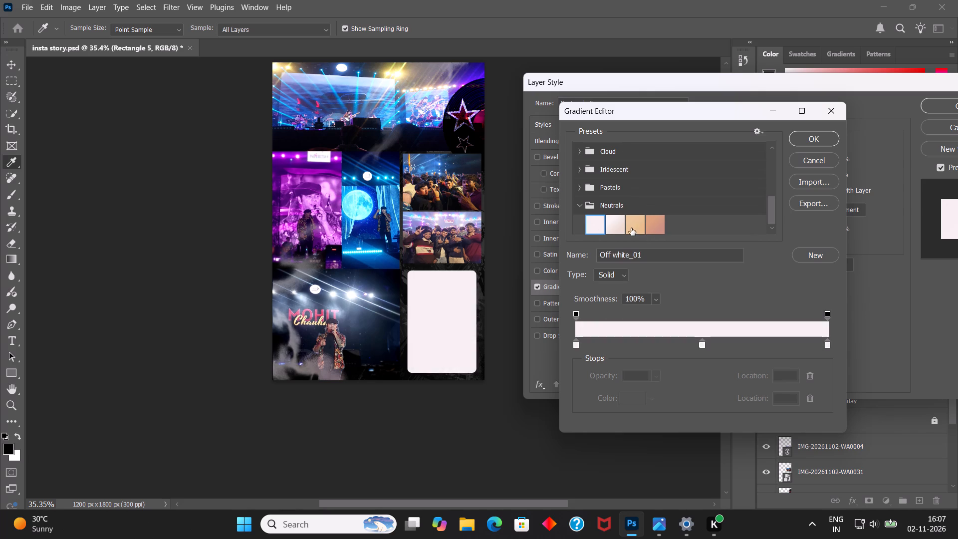
pyautogui.click(631, 228)
pyautogui.click(639, 229)
pyautogui.click(652, 227)
pyautogui.click(582, 205)
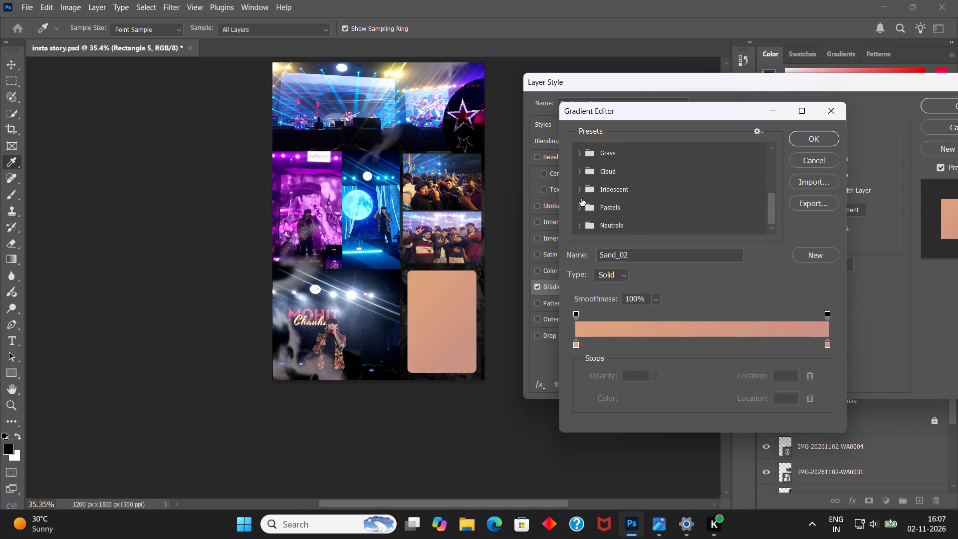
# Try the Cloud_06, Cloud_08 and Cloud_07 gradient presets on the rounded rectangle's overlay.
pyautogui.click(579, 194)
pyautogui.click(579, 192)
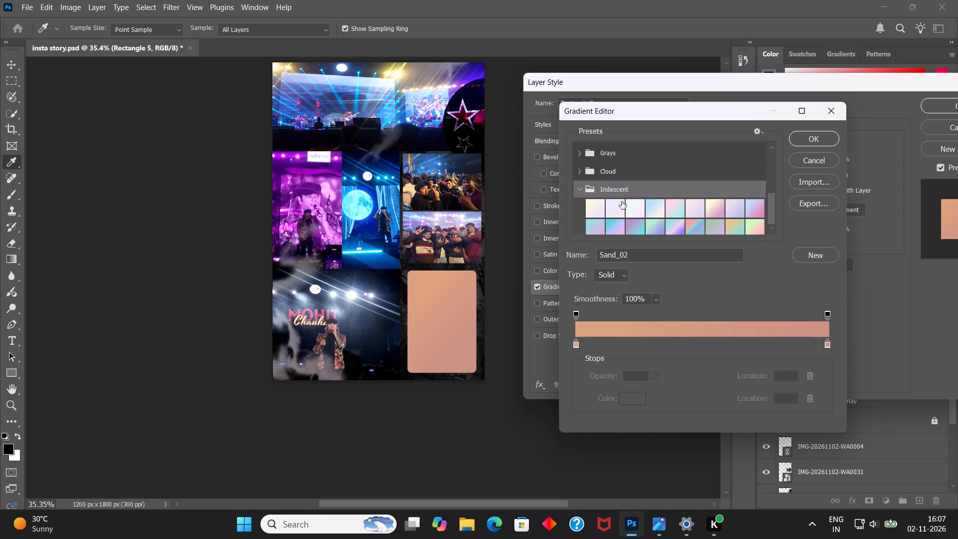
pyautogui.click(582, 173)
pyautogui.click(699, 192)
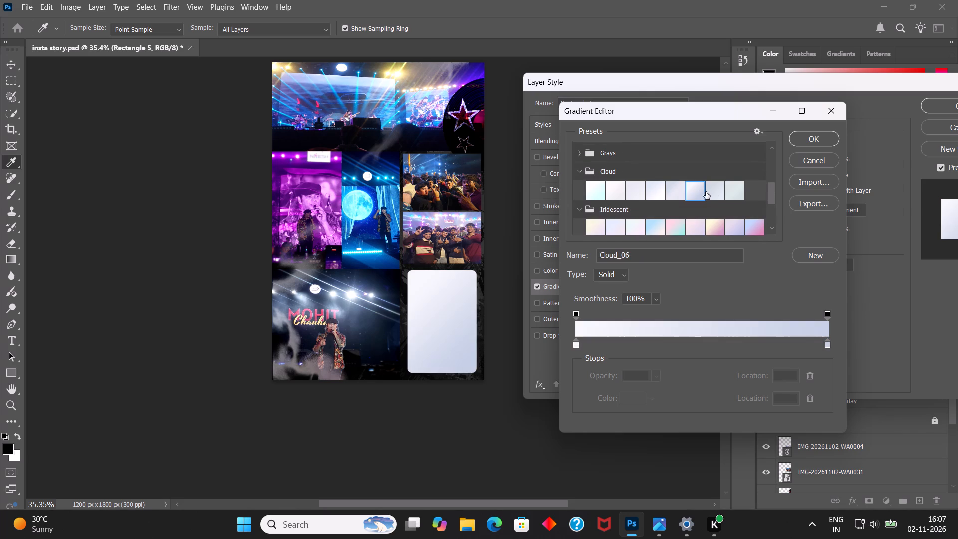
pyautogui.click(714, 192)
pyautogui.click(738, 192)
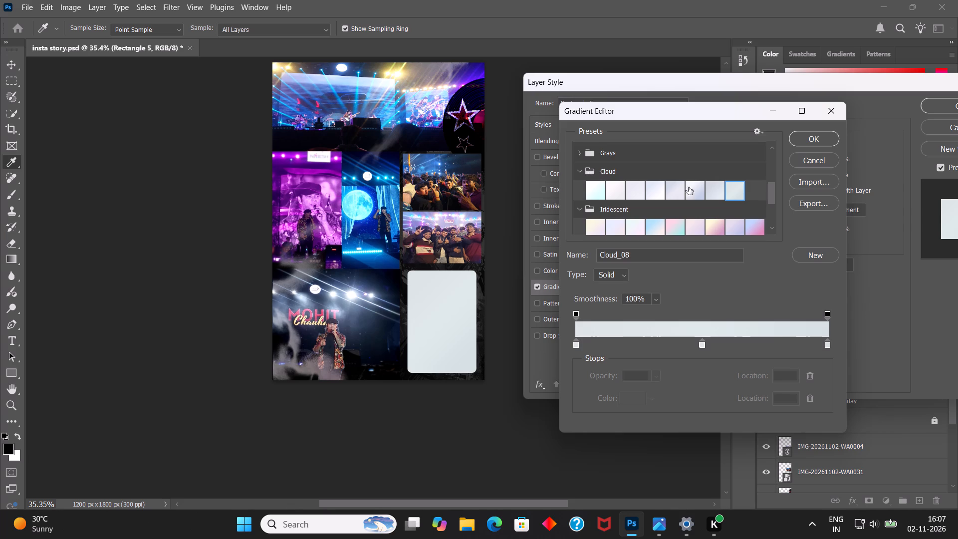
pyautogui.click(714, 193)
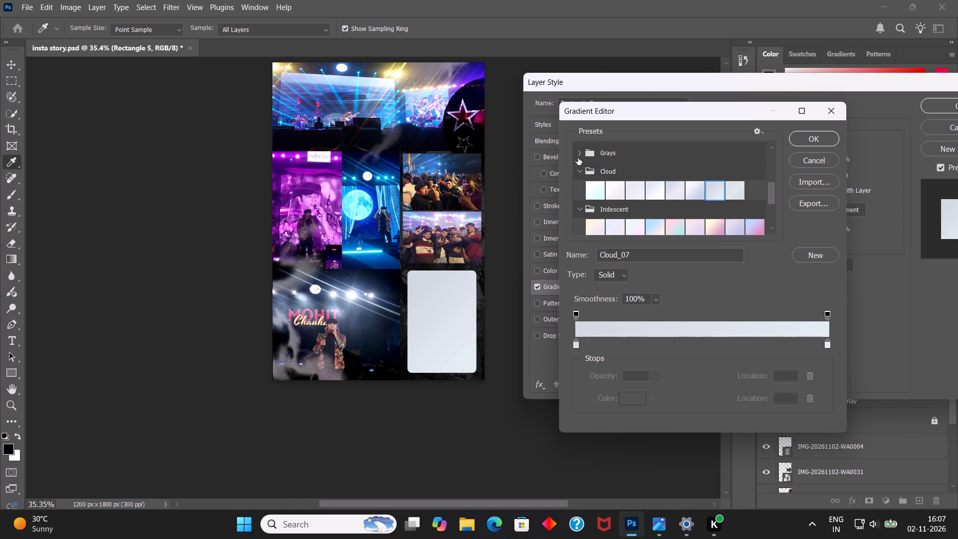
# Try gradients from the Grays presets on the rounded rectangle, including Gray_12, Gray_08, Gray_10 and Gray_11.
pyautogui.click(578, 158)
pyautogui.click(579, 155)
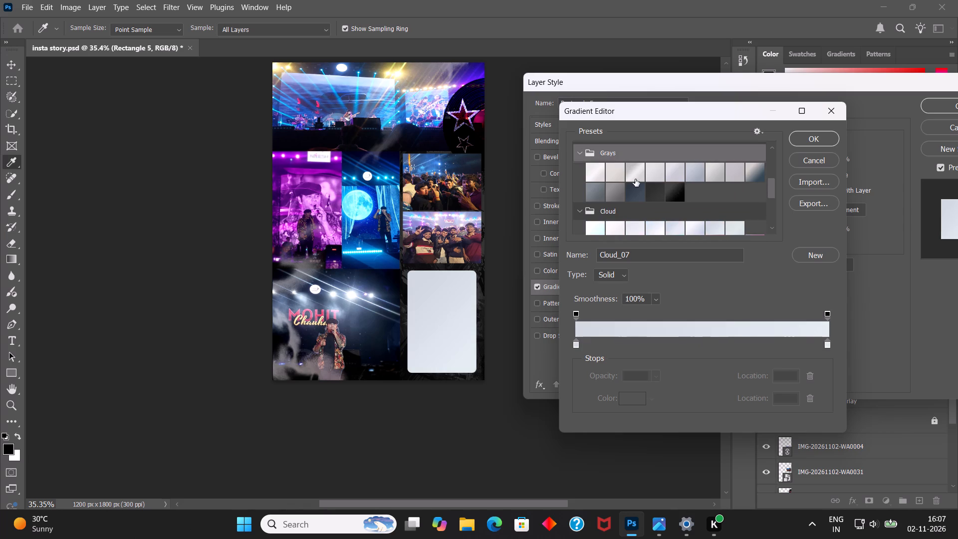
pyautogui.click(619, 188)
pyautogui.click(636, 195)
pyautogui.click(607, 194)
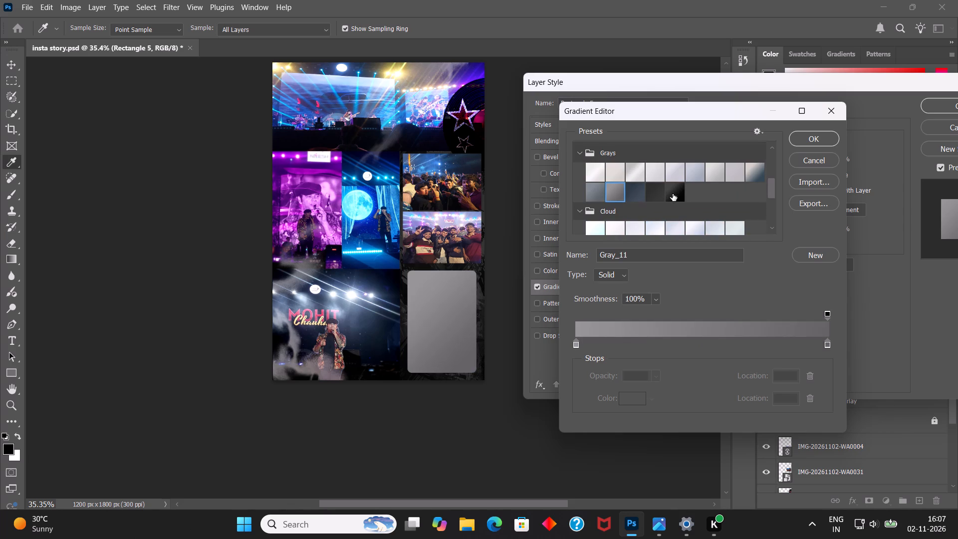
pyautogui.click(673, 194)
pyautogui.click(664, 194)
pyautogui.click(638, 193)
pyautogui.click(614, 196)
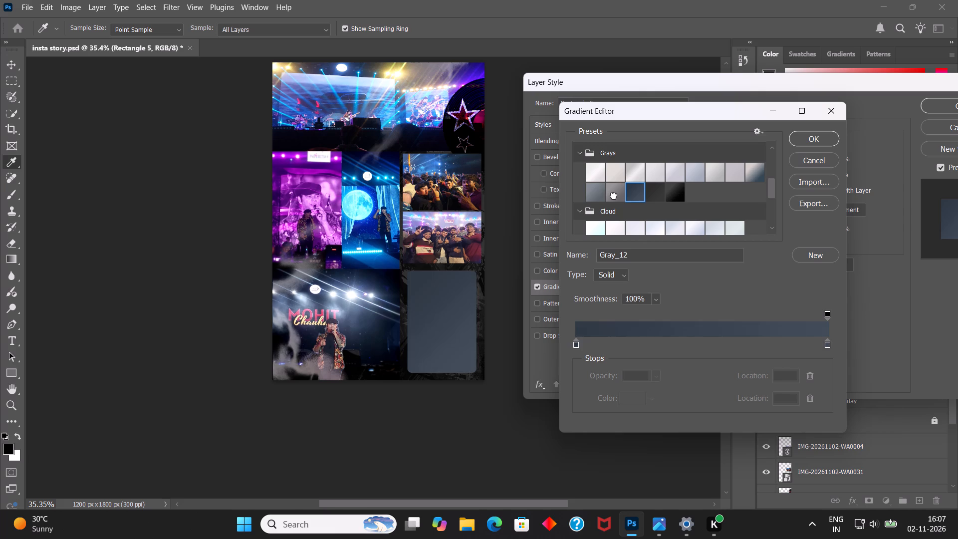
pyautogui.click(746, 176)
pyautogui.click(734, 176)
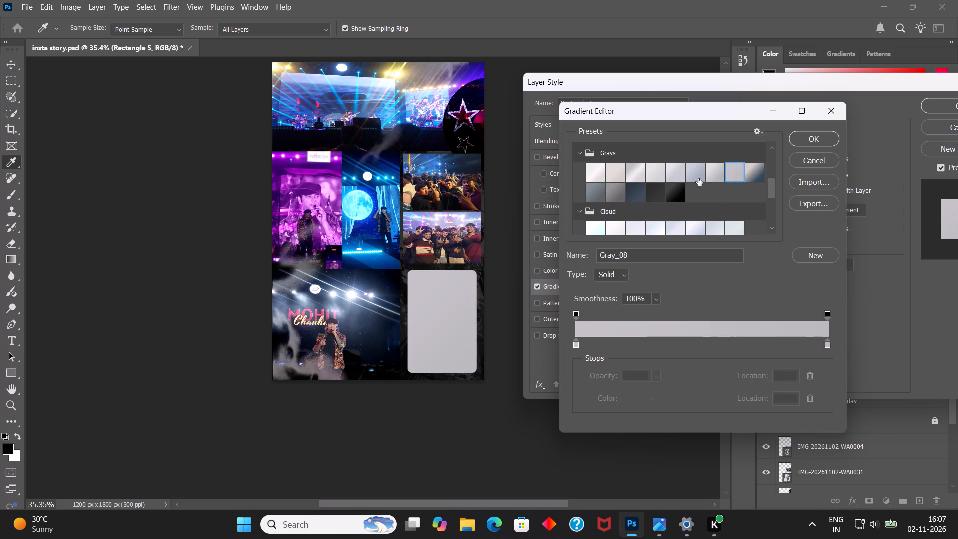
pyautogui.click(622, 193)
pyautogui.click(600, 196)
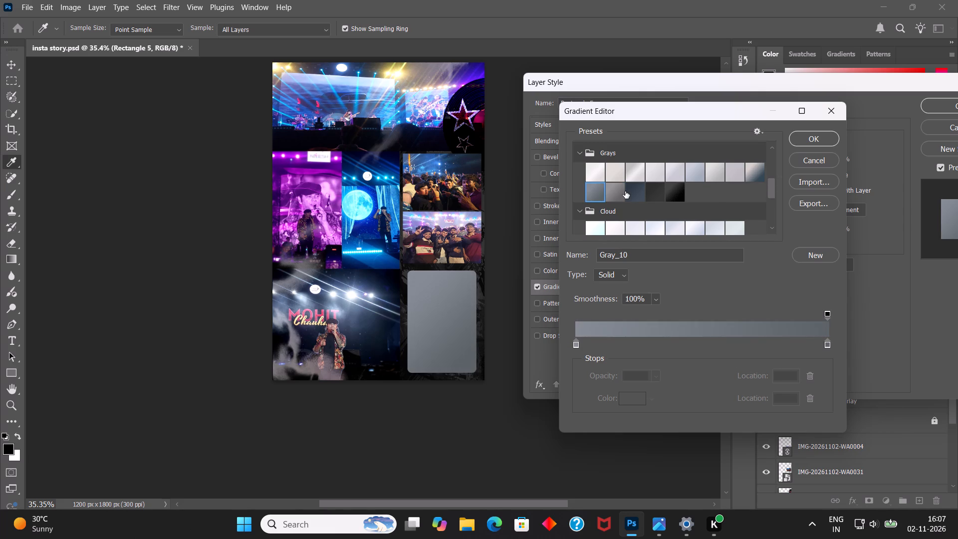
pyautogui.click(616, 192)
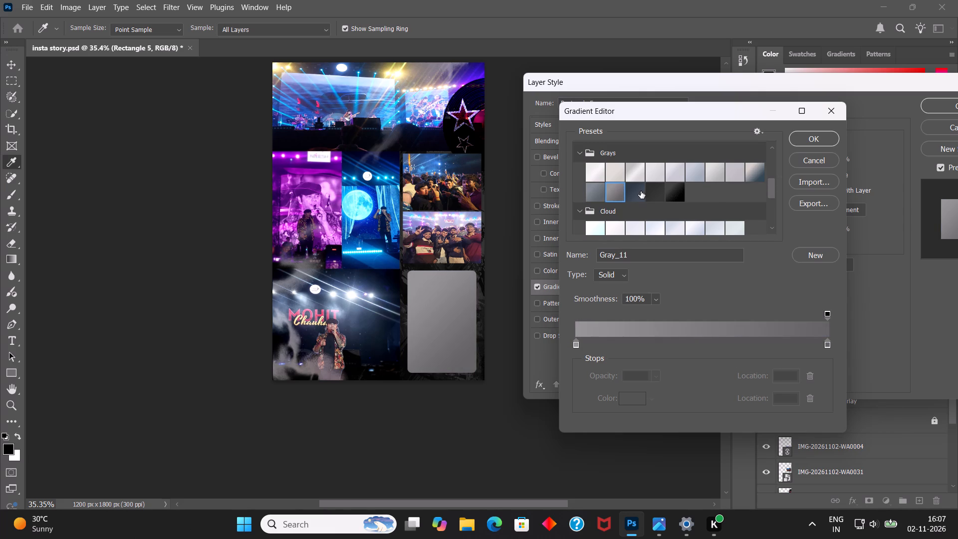
# Compare the light Grays presets such as Gray_02 on the rounded rectangle and choose Gray_01.
pyautogui.click(599, 170)
pyautogui.click(611, 167)
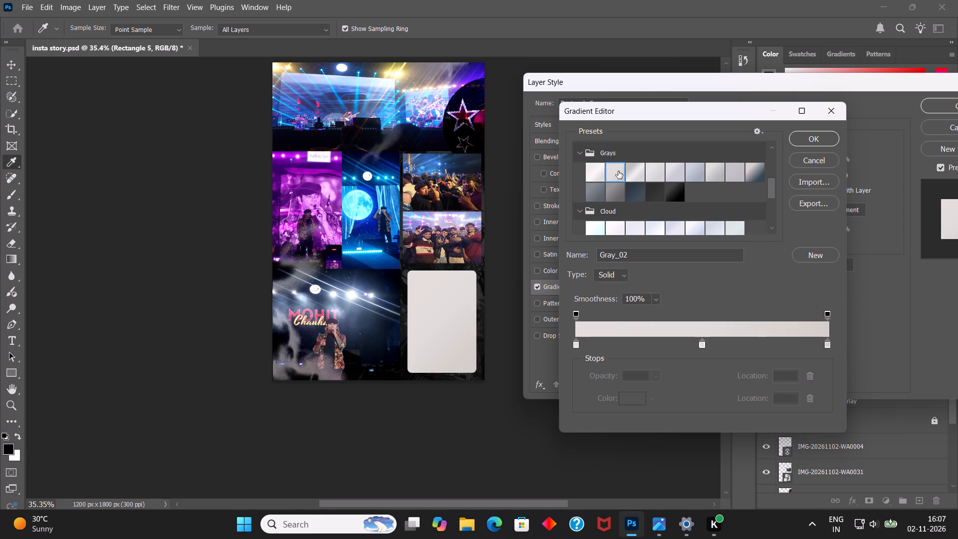
pyautogui.click(632, 173)
pyautogui.click(596, 176)
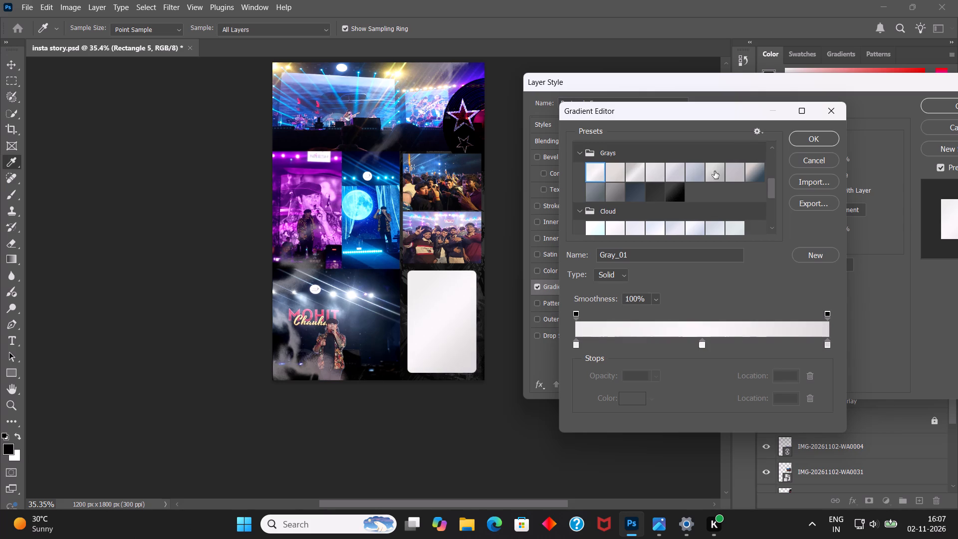
# Apply the Gray_01 gradient overlay to the rounded rectangle and collapse its effects in the layer list.
pyautogui.click(816, 135)
pyautogui.click(938, 111)
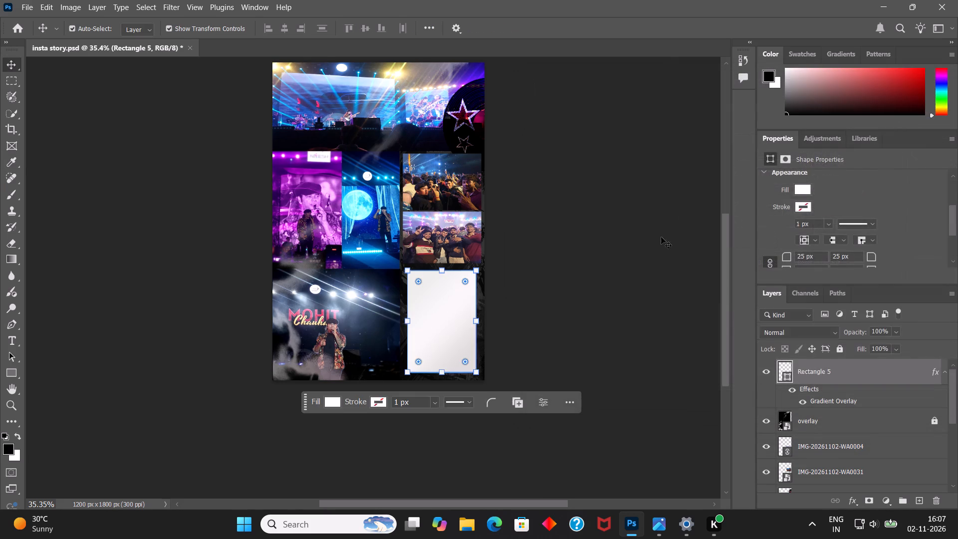
pyautogui.click(606, 292)
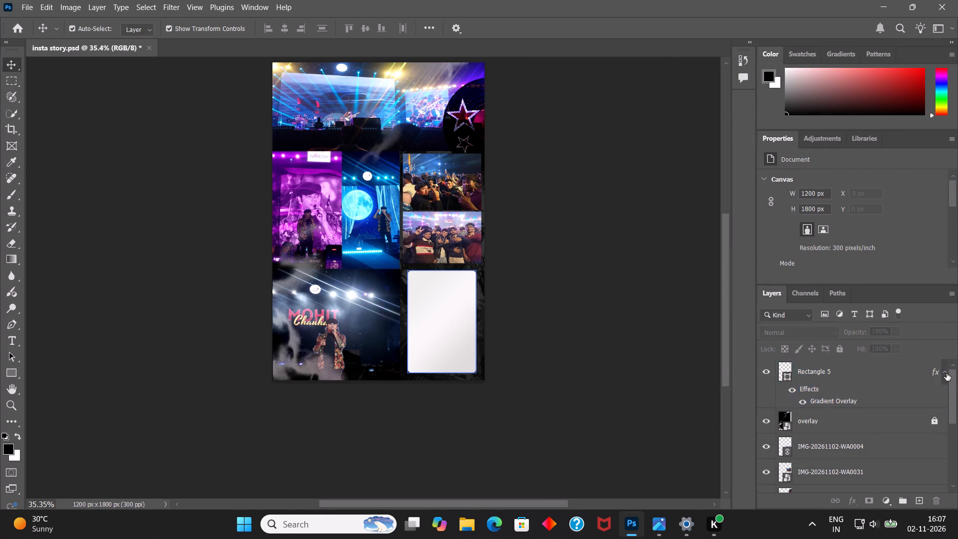
pyautogui.click(947, 373)
pyautogui.click(724, 363)
# Lower the Rectangle 5 layer's opacity to a semi-transparent level somewhat above 53%, letting the dark texture show through.
pyautogui.scroll(2, 850, 392)
pyautogui.click(839, 369)
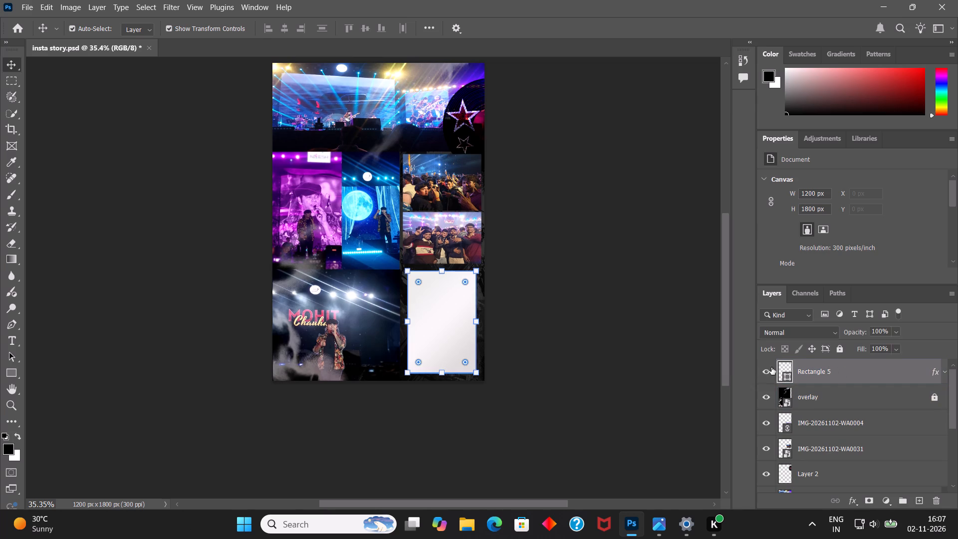
pyautogui.click(894, 331)
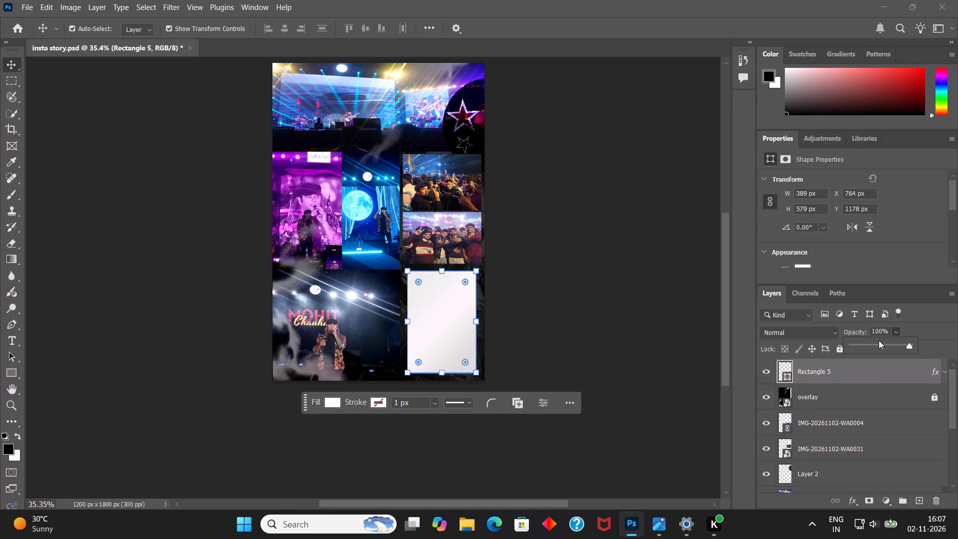
pyautogui.click(871, 347)
pyautogui.click(883, 346)
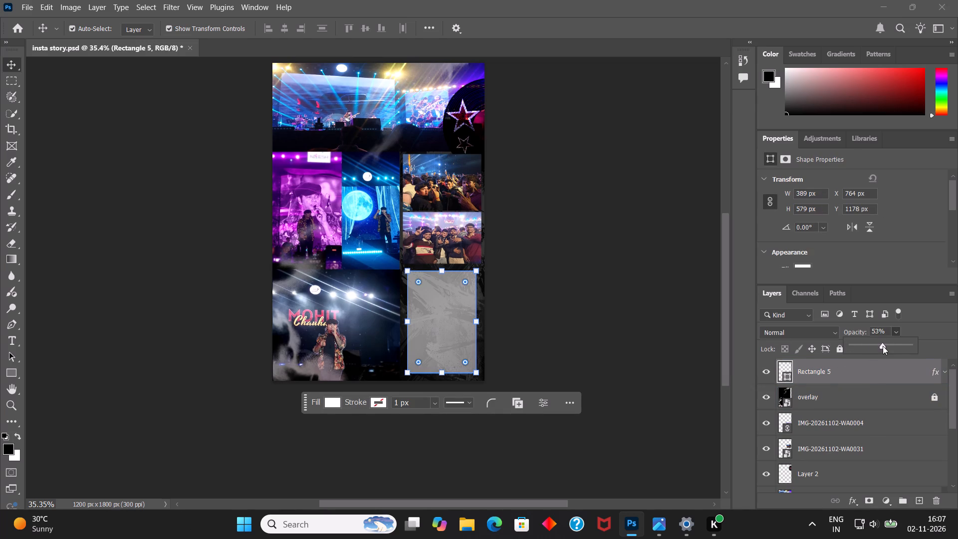
pyautogui.click(895, 345)
pyautogui.click(717, 341)
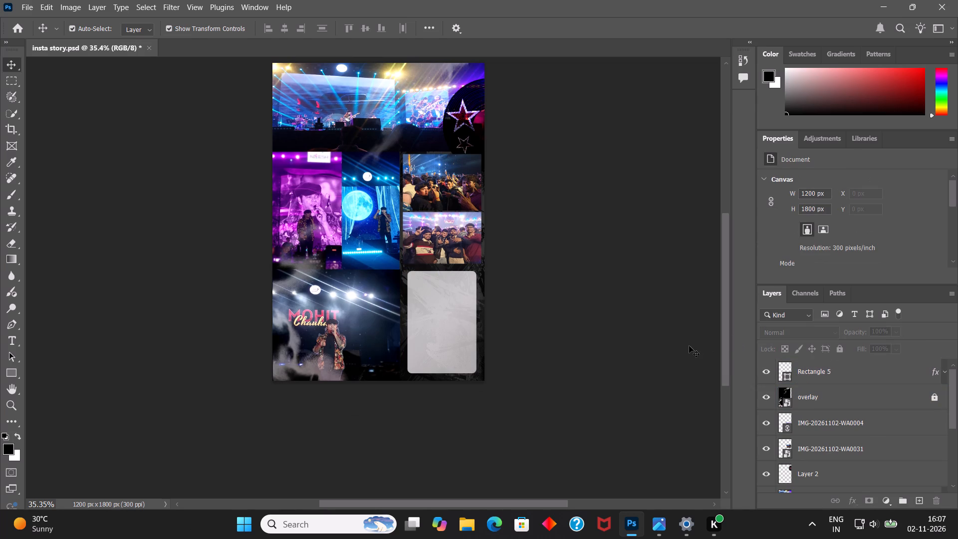
# Save the insta story.psd document.
pyautogui.hotkey('ctrl', 's')
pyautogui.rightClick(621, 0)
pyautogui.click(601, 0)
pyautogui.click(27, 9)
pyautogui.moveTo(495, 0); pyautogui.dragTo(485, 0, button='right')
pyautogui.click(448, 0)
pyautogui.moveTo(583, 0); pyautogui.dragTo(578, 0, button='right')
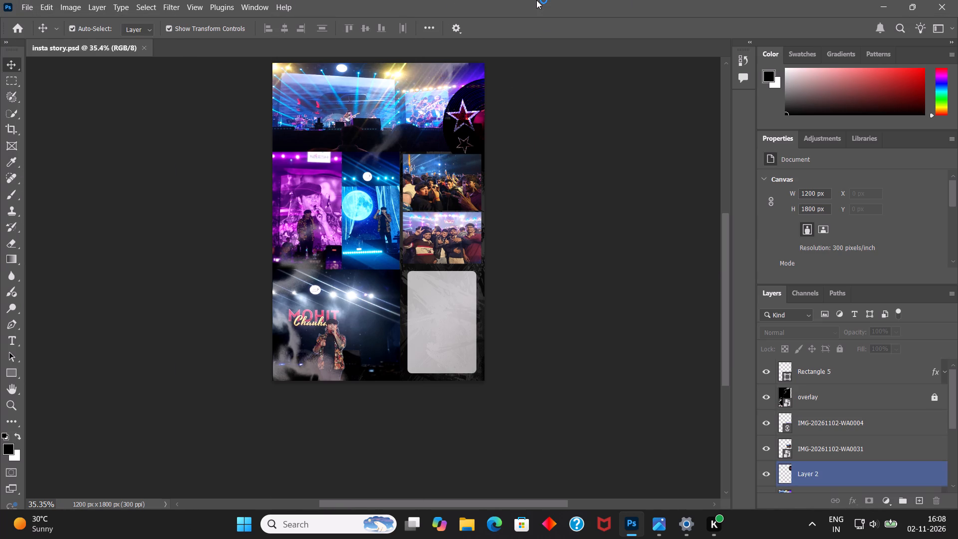
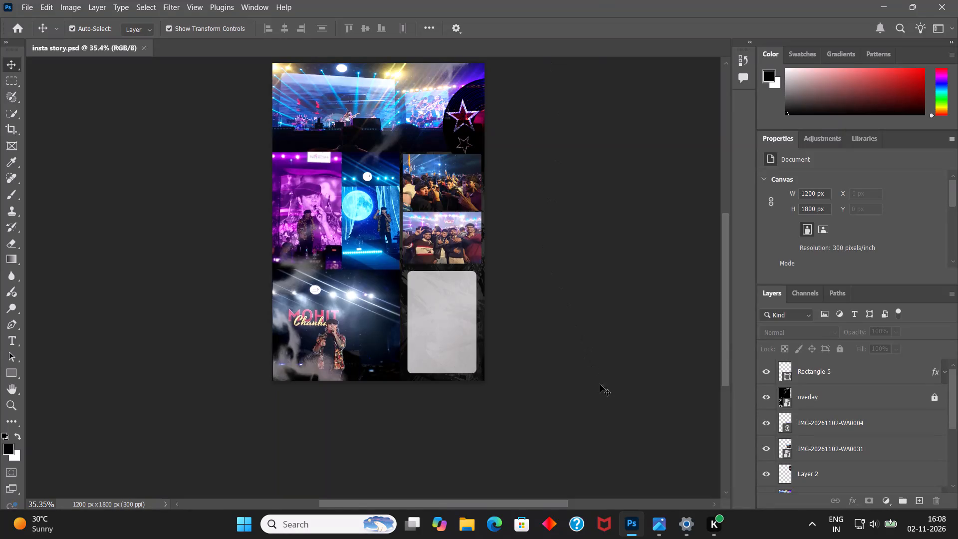
# Save the collage document with the layer selection cleared.
pyautogui.click(614, 404)
pyautogui.hotkey('ctrl', 's')
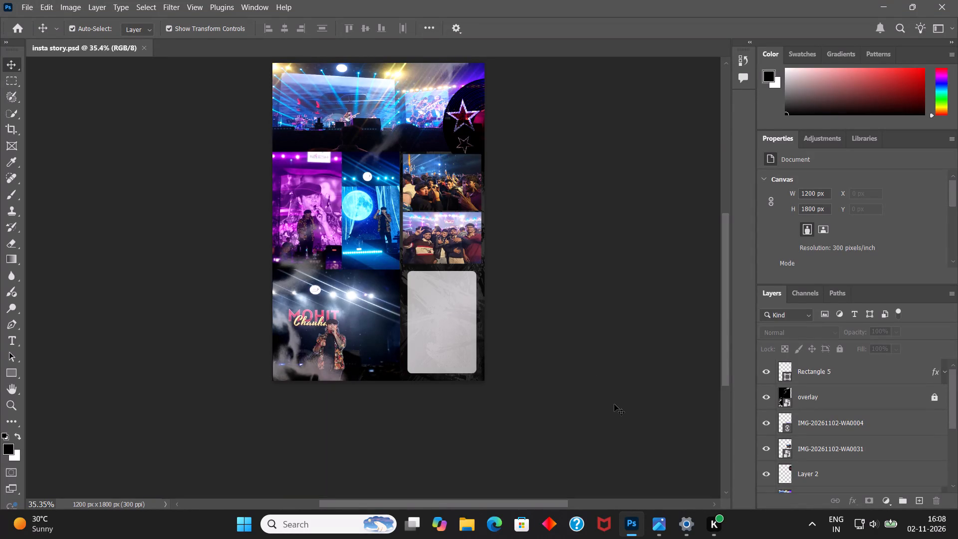
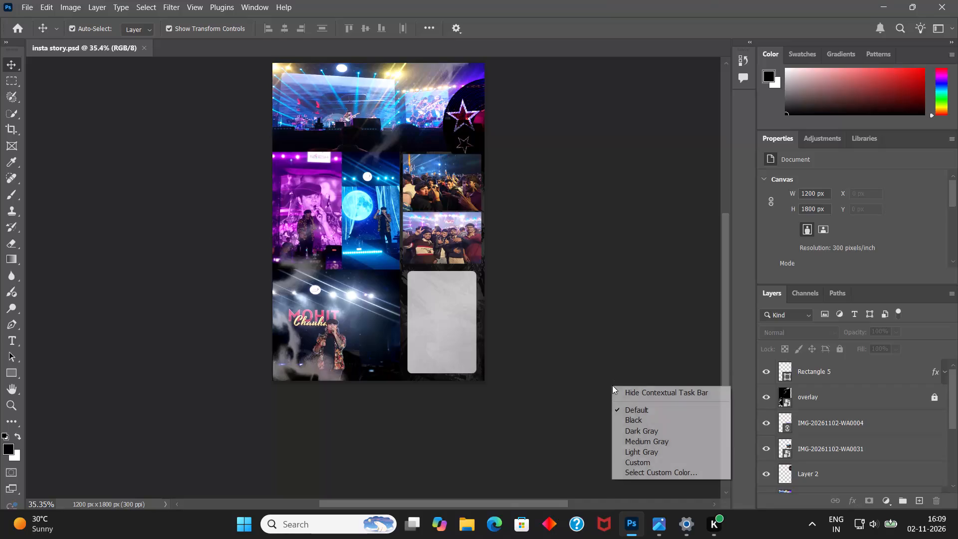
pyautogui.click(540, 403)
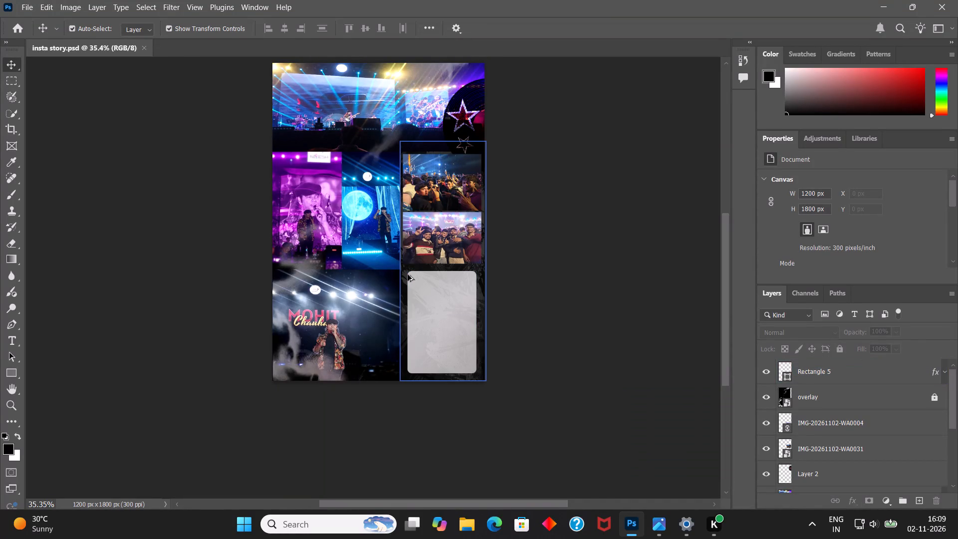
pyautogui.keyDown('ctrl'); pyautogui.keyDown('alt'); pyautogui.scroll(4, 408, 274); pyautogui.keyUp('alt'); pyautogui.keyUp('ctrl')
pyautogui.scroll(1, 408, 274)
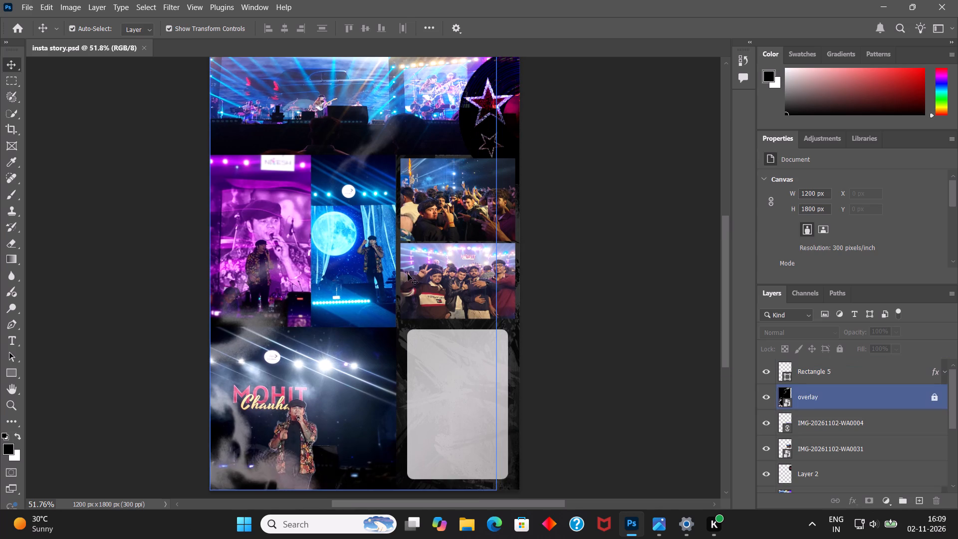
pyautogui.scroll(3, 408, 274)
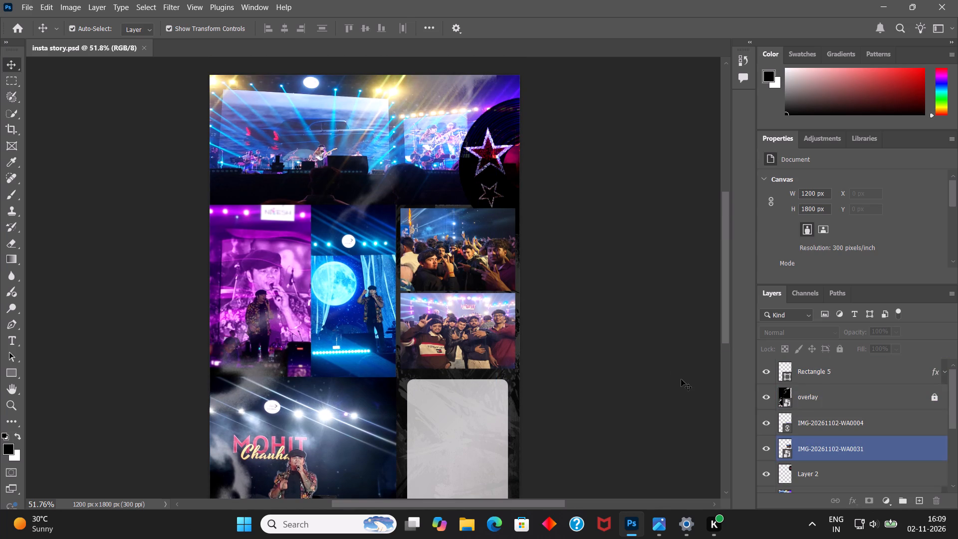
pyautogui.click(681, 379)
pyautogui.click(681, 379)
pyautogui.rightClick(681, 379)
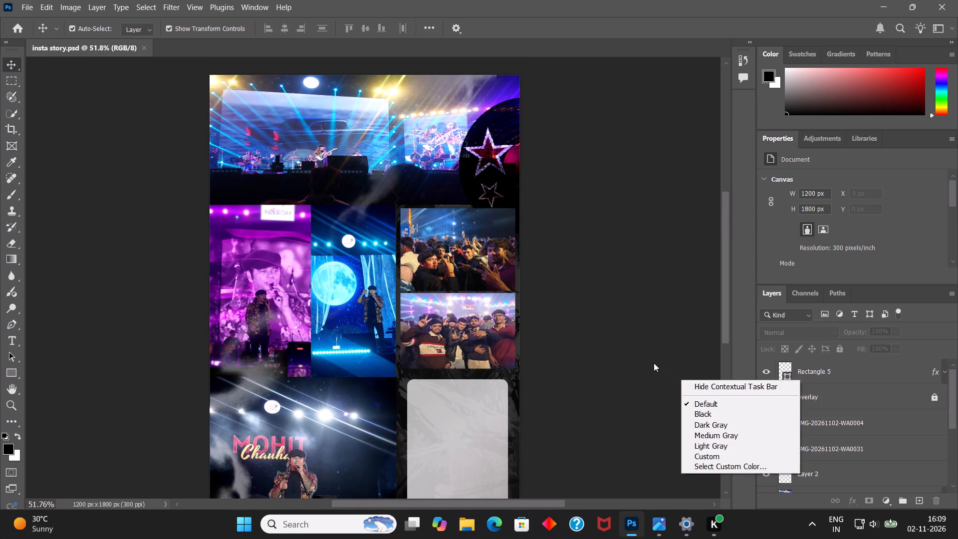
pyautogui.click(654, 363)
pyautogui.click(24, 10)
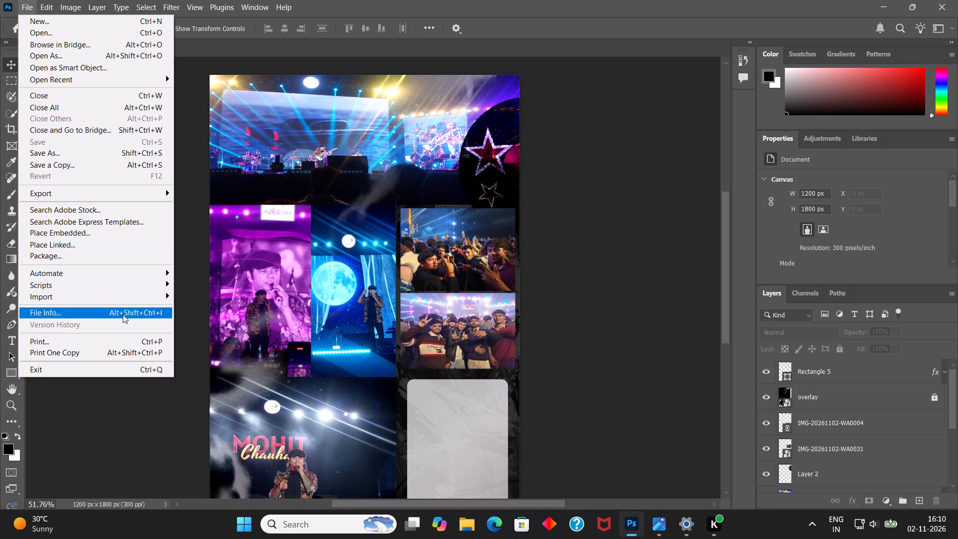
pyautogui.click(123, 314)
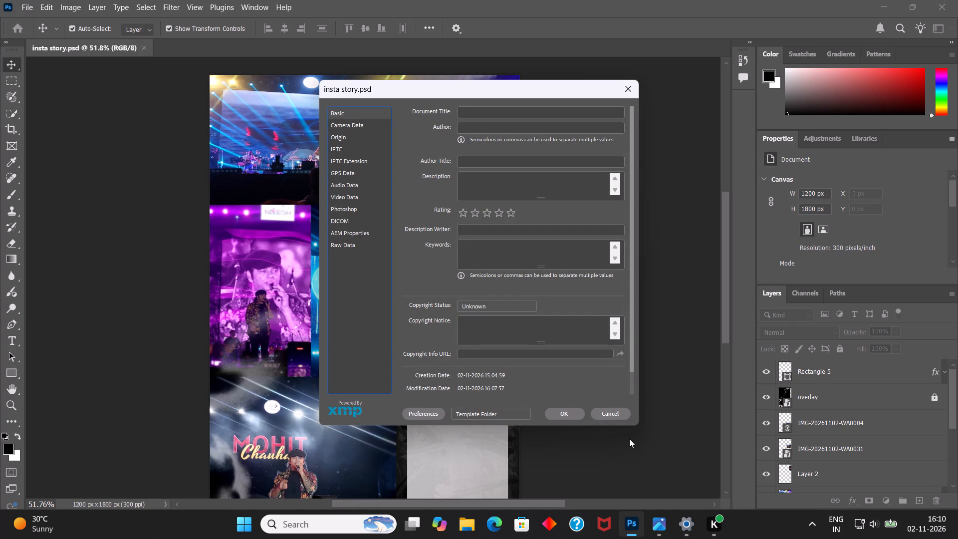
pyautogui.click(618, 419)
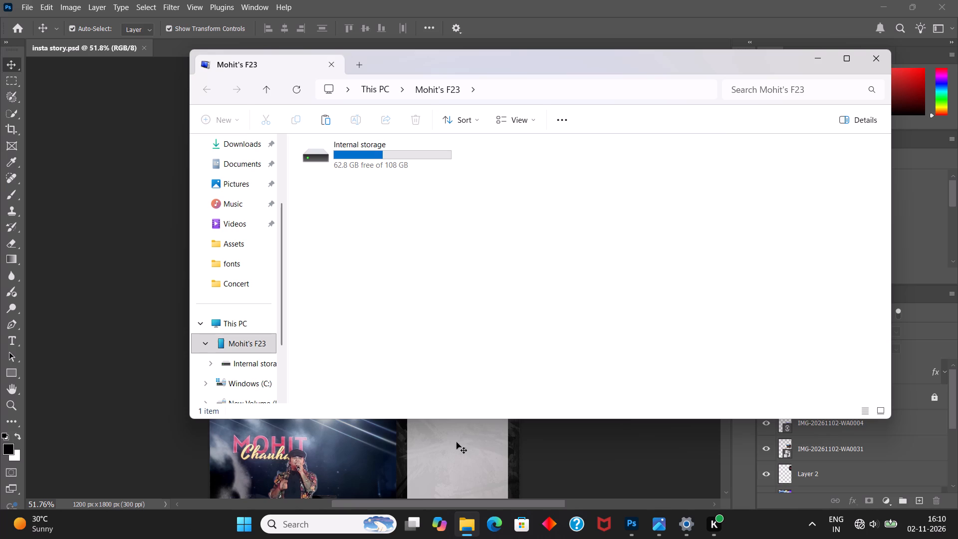
# In File Explorer, copy IMG_20261031_235924 from the LazyList folder in the connected phone's internal storage to New Volume (D:).
pyautogui.doubleClick(404, 144)
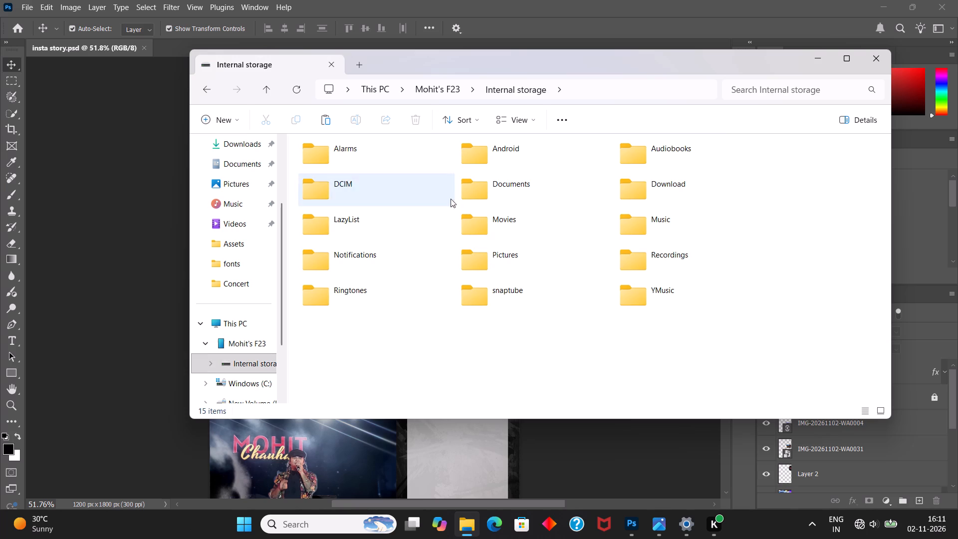
pyautogui.doubleClick(379, 239)
pyautogui.click(352, 164)
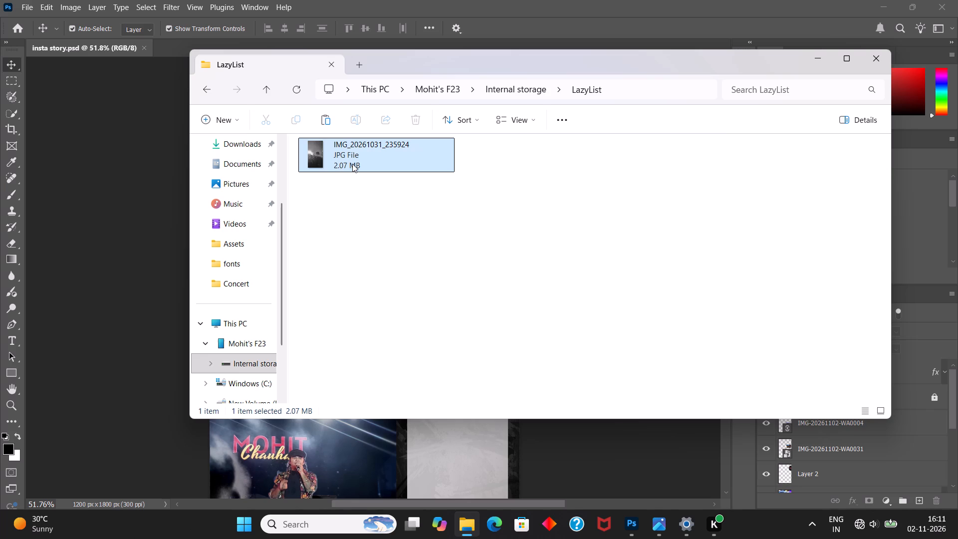
pyautogui.hotkey('ctrl', 'c')
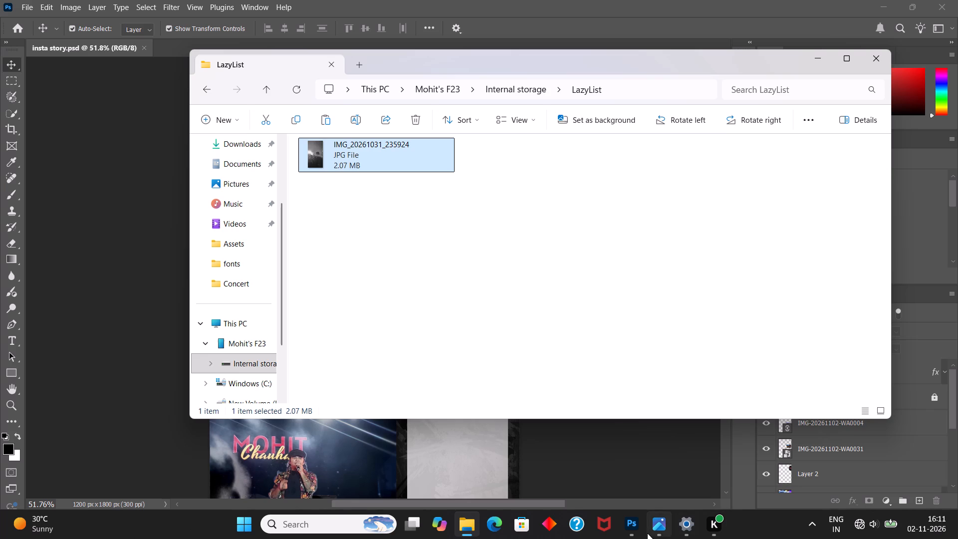
pyautogui.click(463, 533)
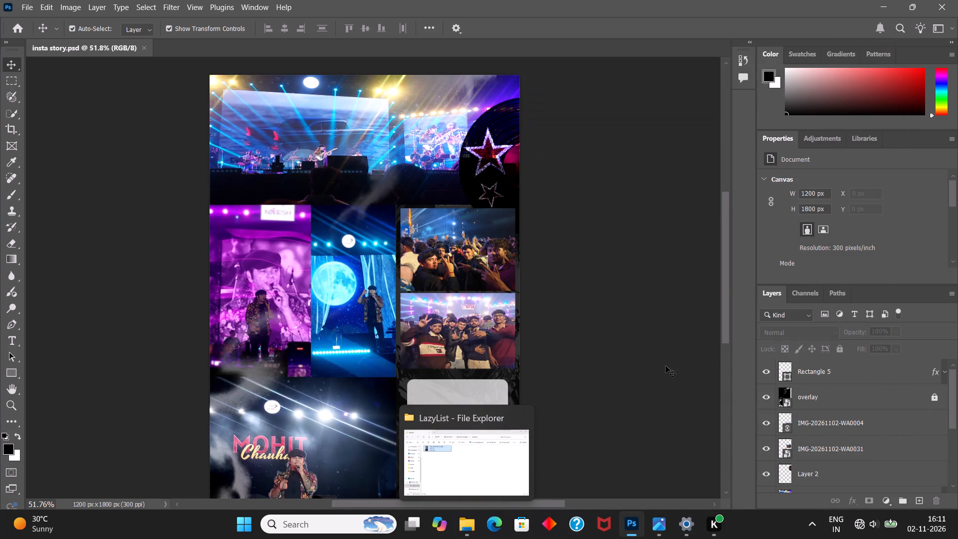
pyautogui.click(469, 533)
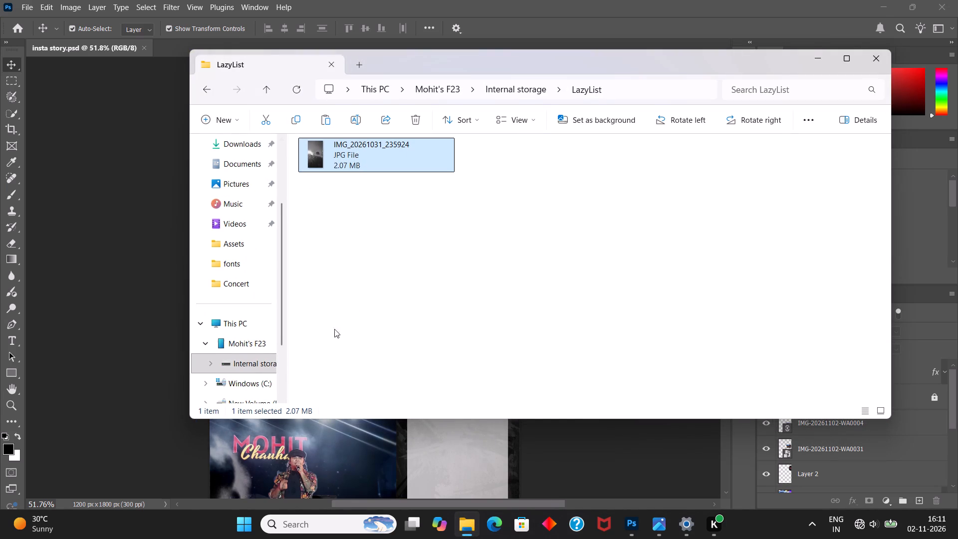
pyautogui.click(261, 361)
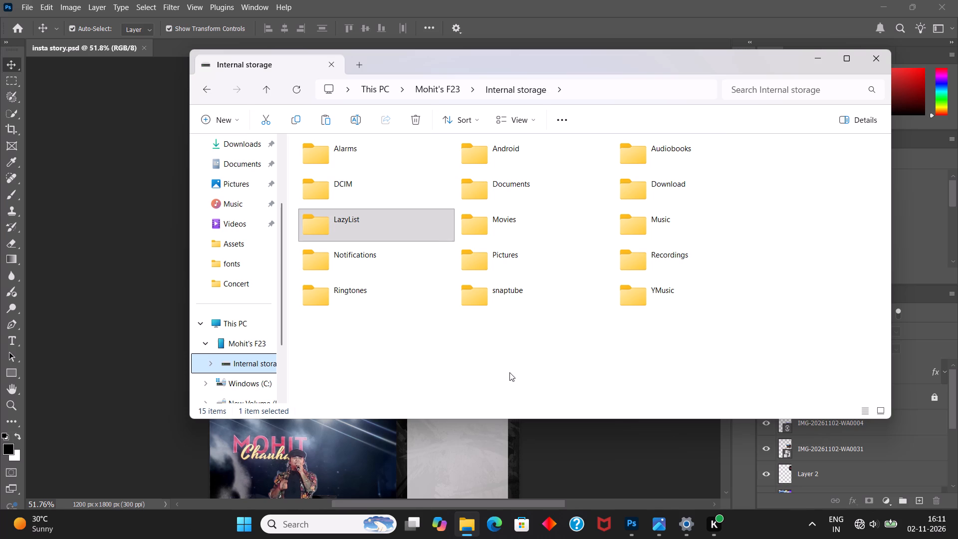
pyautogui.click(262, 387)
pyautogui.click(258, 387)
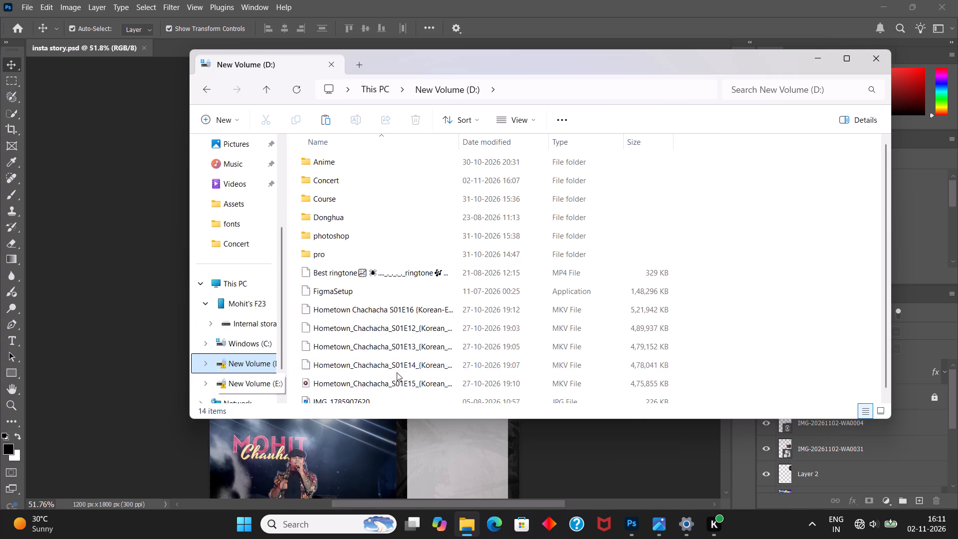
pyautogui.moveTo(402, 371); pyautogui.dragTo(617, 294)
pyautogui.click(739, 283)
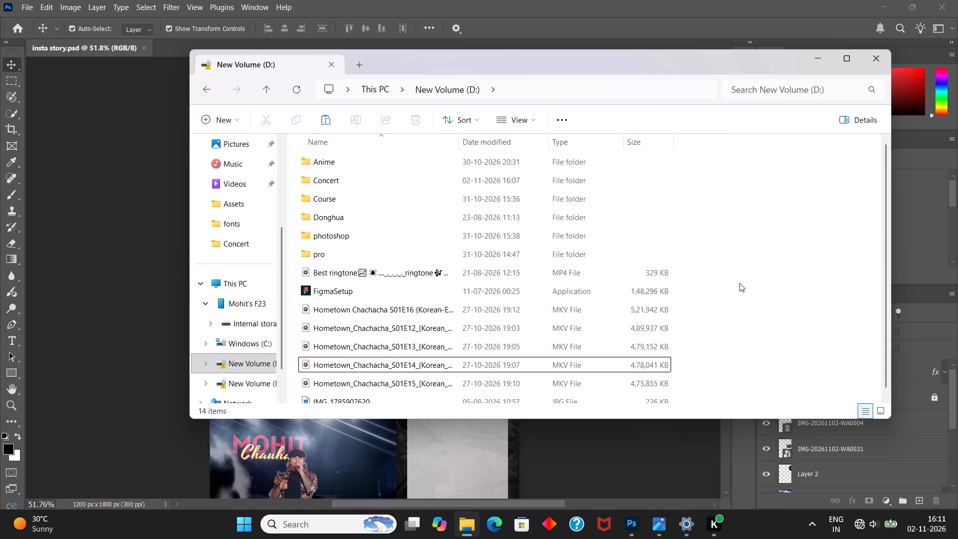
pyautogui.hotkey('ctrl', 'v')
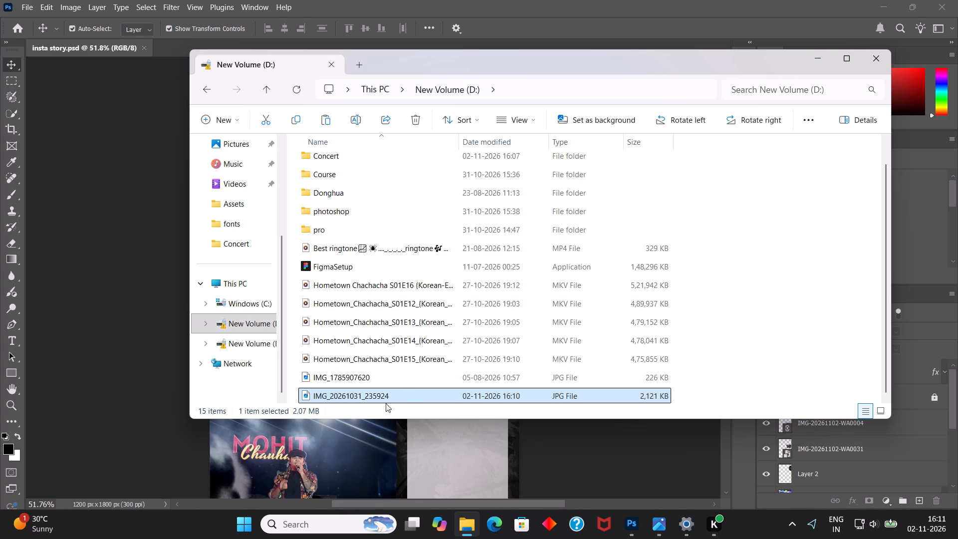
# Place IMG_20261031_235924 into the Photoshop collage, scaled to about 3.12%, over the light rounded card.
pyautogui.moveTo(391, 399); pyautogui.dragTo(417, 439)
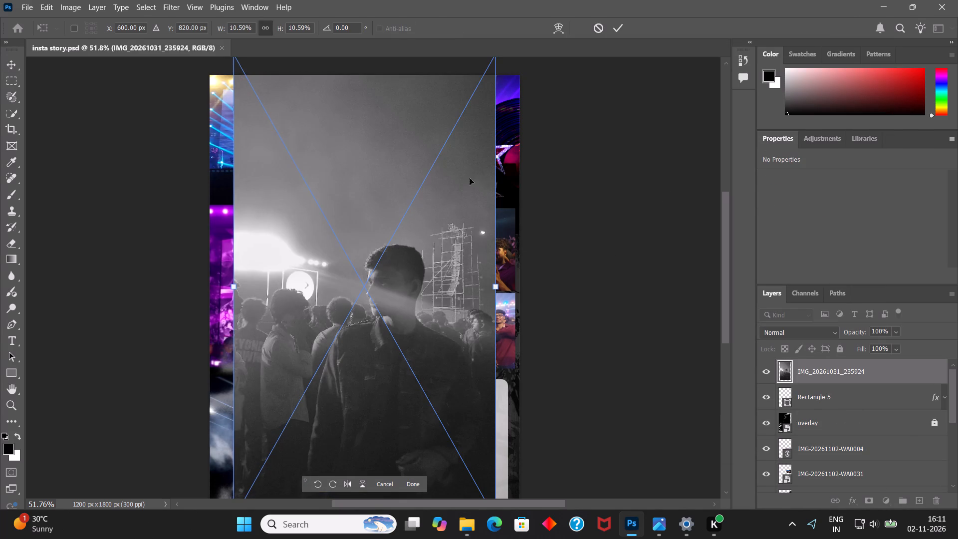
pyautogui.keyDown('alt'); pyautogui.scroll(-5, 501, 134); pyautogui.keyUp('alt')
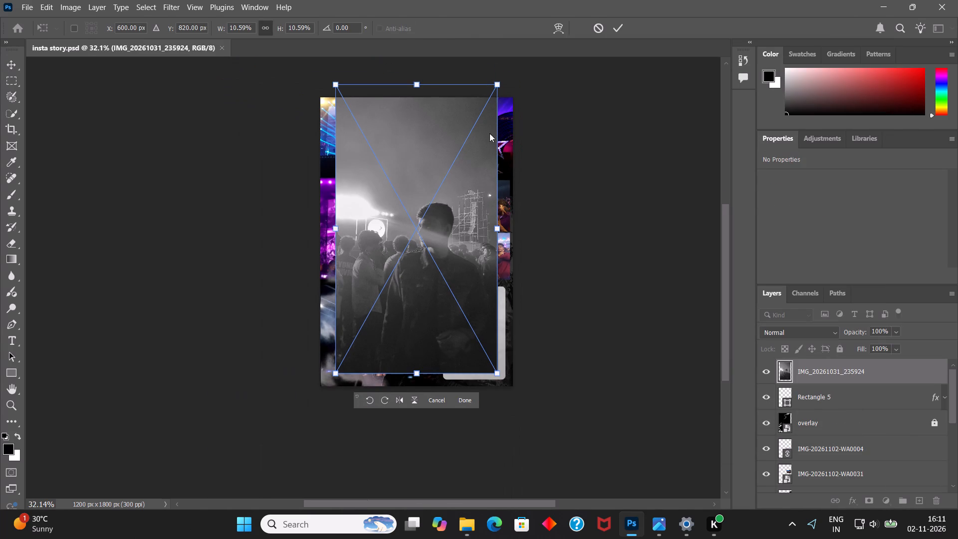
pyautogui.moveTo(496, 84); pyautogui.dragTo(472, 117)
pyautogui.moveTo(494, 87); pyautogui.dragTo(383, 269)
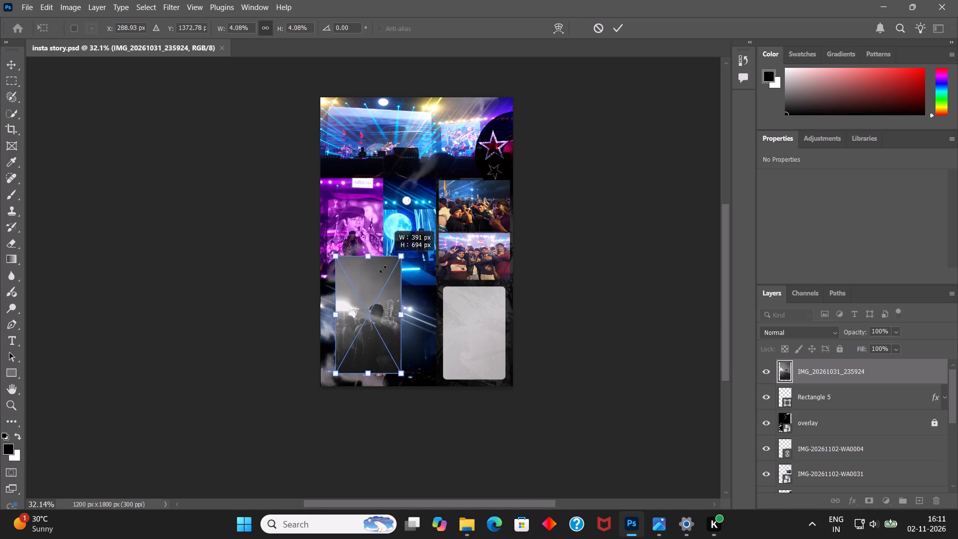
pyautogui.moveTo(383, 269); pyautogui.dragTo(381, 291)
pyautogui.moveTo(370, 333); pyautogui.dragTo(487, 341)
pyautogui.keyDown('alt'); pyautogui.scroll(8, 486, 331); pyautogui.keyUp('alt')
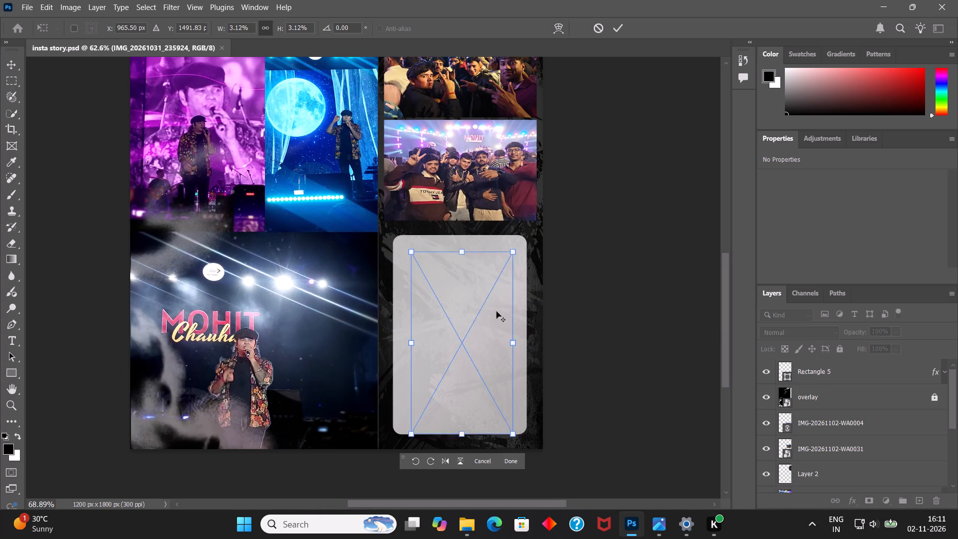
pyautogui.moveTo(497, 305); pyautogui.dragTo(494, 290)
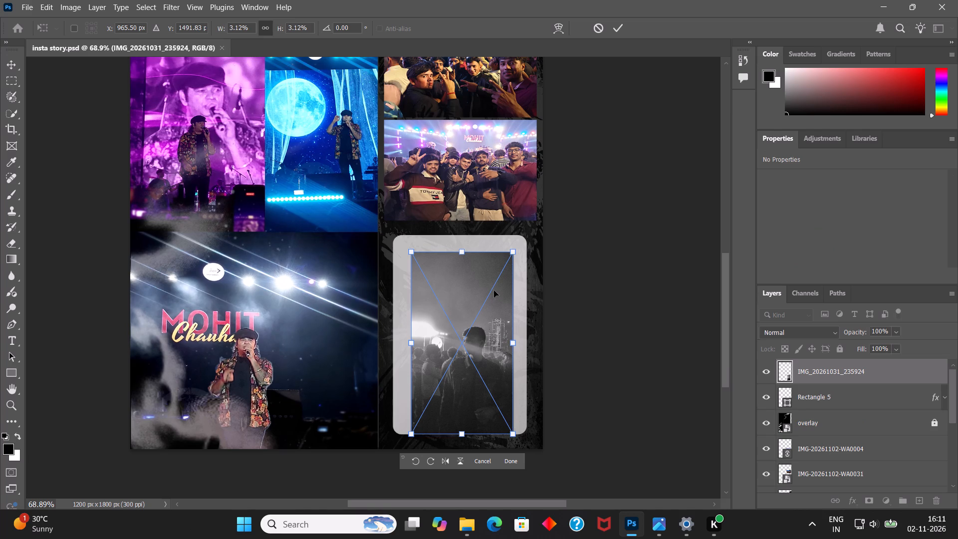
pyautogui.moveTo(494, 290); pyautogui.dragTo(492, 280)
pyautogui.moveTo(470, 317); pyautogui.dragTo(467, 307)
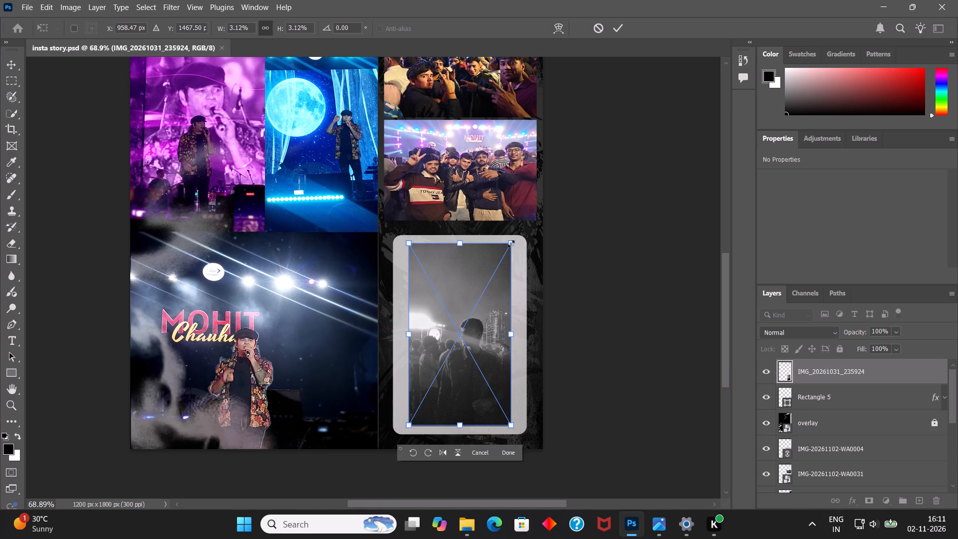
# Resize the placed crowd photo to about 305 by 495 px, leaving a wider card border below it, and commit the placement.
pyautogui.moveTo(511, 244); pyautogui.dragTo(505, 271)
pyautogui.moveTo(461, 310); pyautogui.dragTo(467, 290)
pyautogui.keyDown('shift'); pyautogui.click(504, 326); pyautogui.keyUp('shift')
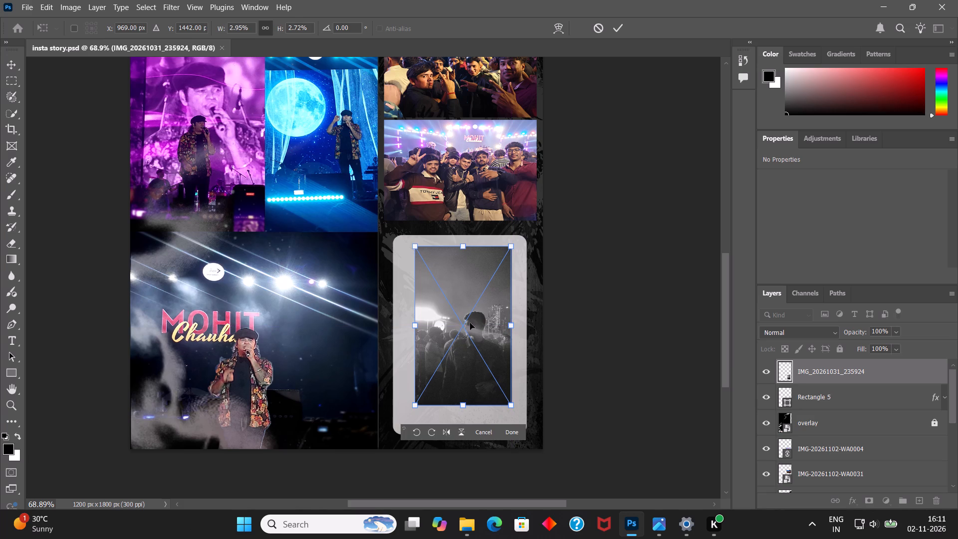
pyautogui.keyDown('shift'); pyautogui.moveTo(462, 248); pyautogui.dragTo(462, 242); pyautogui.keyUp('shift')
pyautogui.click(464, 285)
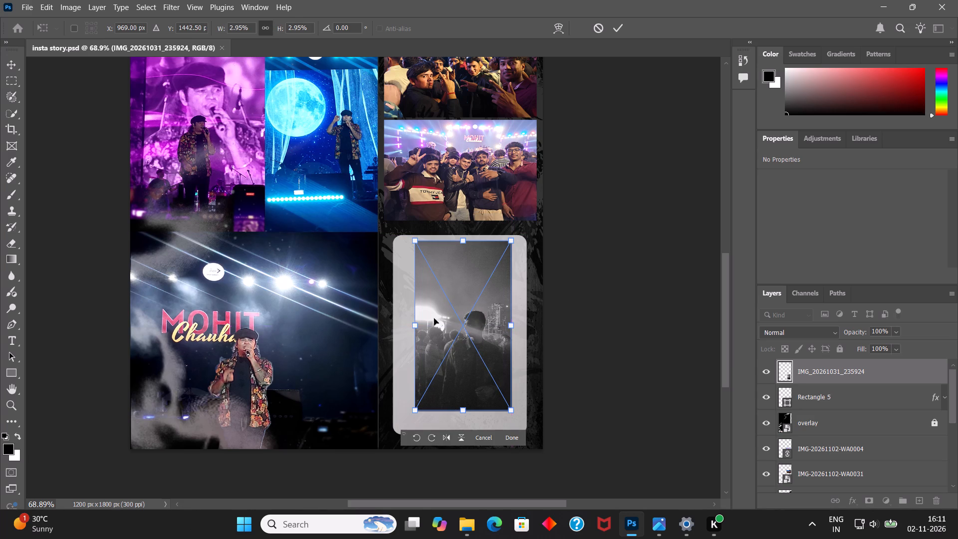
pyautogui.keyDown('shift'); pyautogui.moveTo(412, 326); pyautogui.dragTo(404, 326); pyautogui.keyUp('shift')
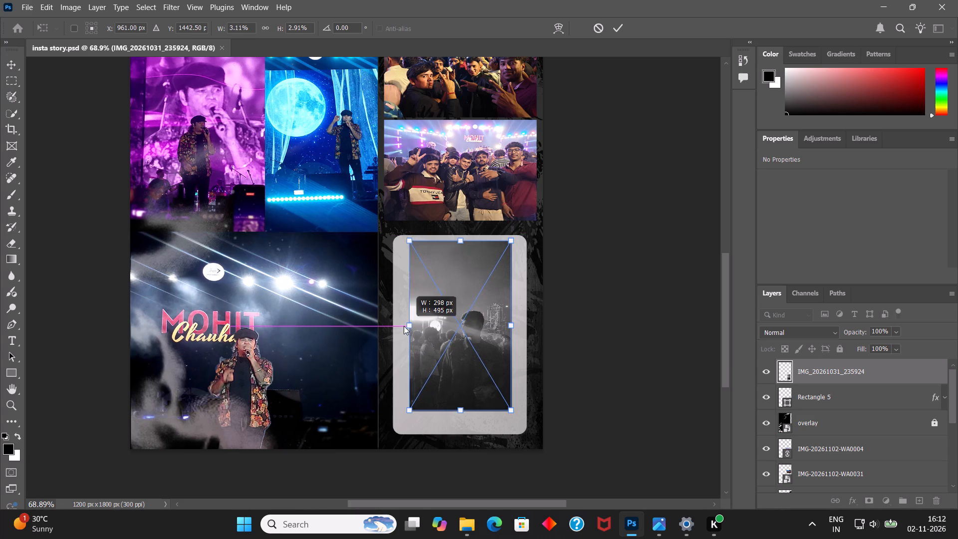
pyautogui.keyDown('shift'); pyautogui.moveTo(404, 326); pyautogui.dragTo(404, 326); pyautogui.keyUp('shift')
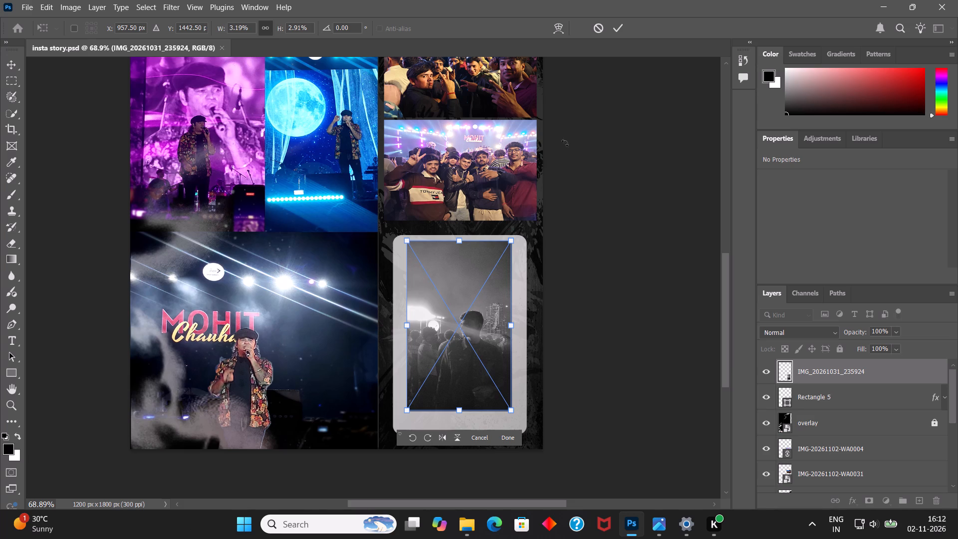
pyautogui.click(618, 28)
# Save the collage document with no layer selected.
pyautogui.click(621, 164)
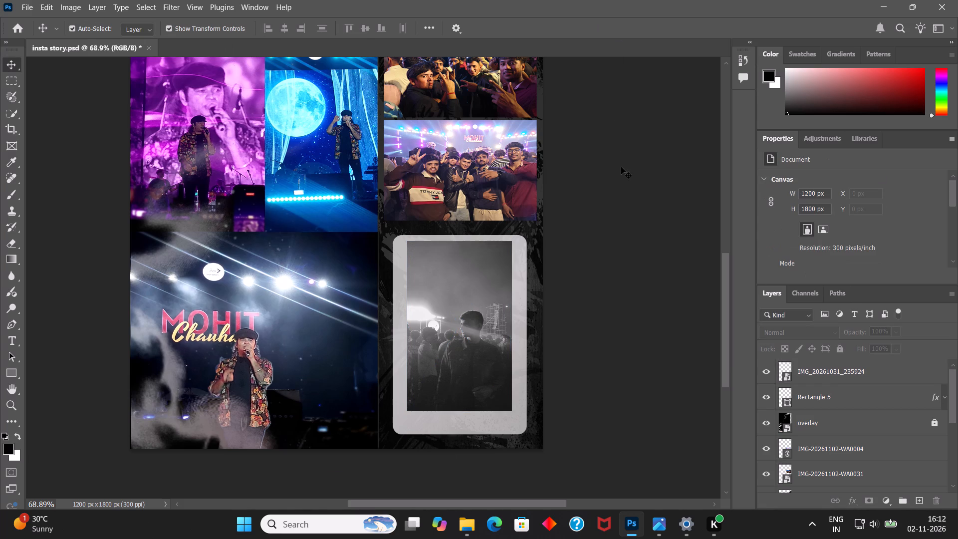
pyautogui.hotkey('ctrl', 's')
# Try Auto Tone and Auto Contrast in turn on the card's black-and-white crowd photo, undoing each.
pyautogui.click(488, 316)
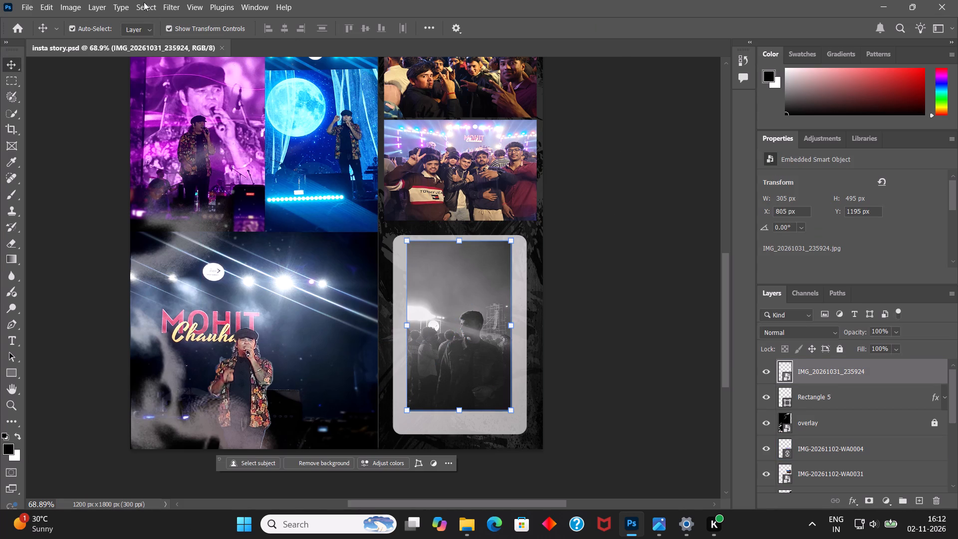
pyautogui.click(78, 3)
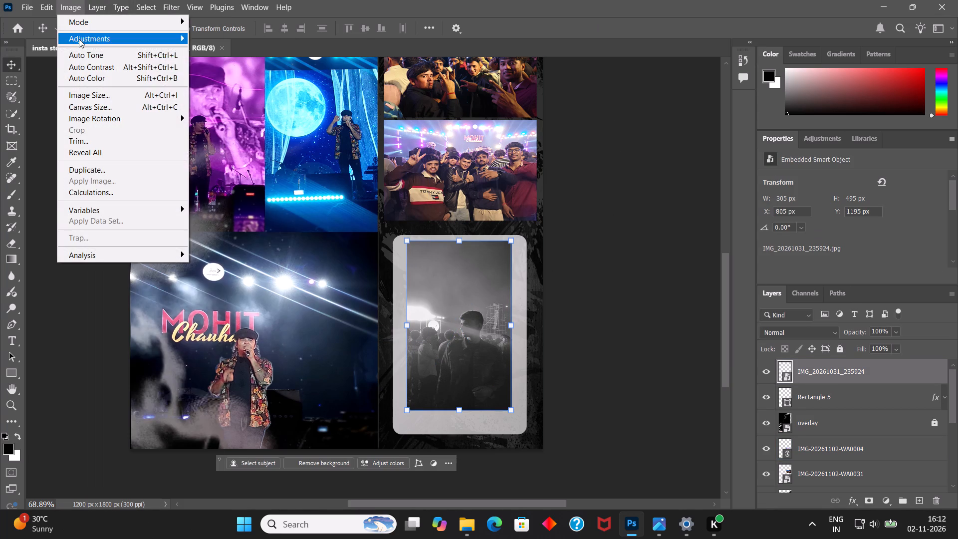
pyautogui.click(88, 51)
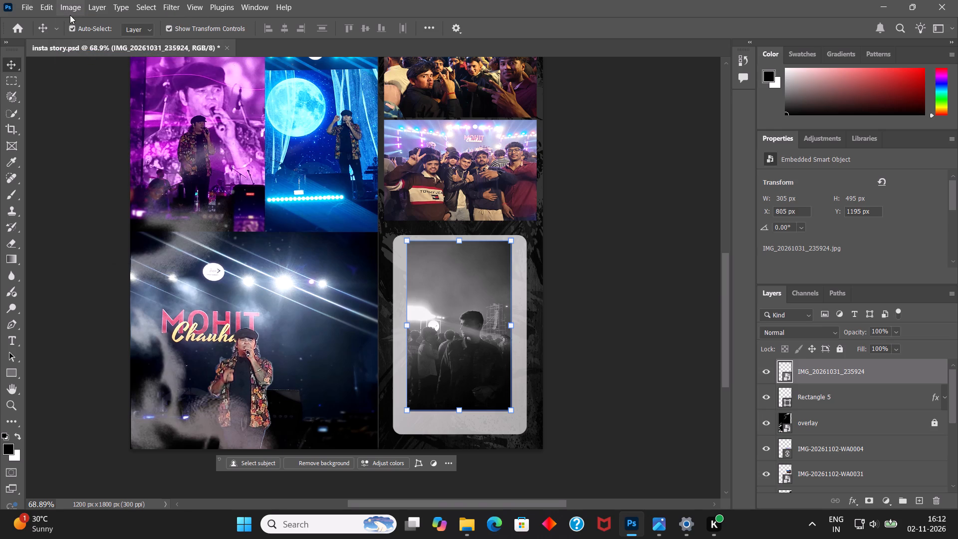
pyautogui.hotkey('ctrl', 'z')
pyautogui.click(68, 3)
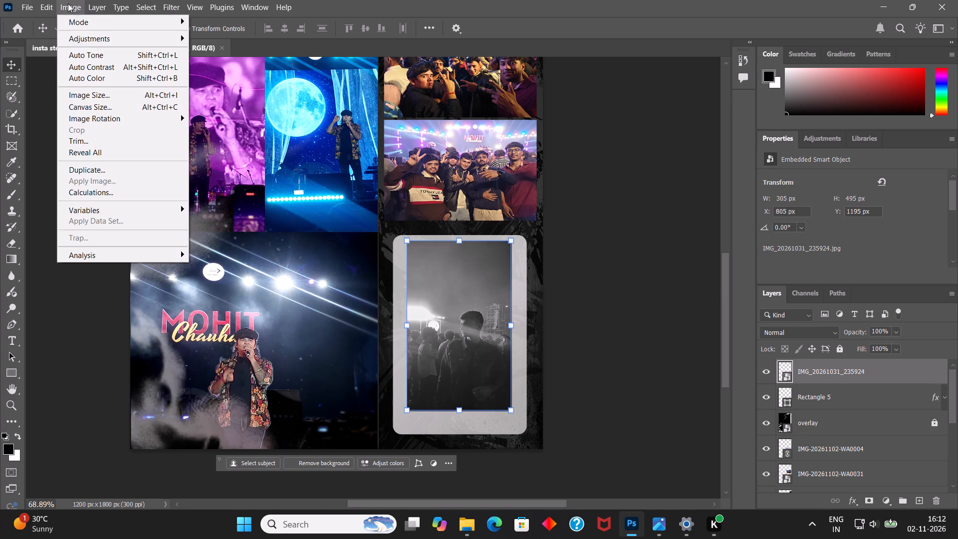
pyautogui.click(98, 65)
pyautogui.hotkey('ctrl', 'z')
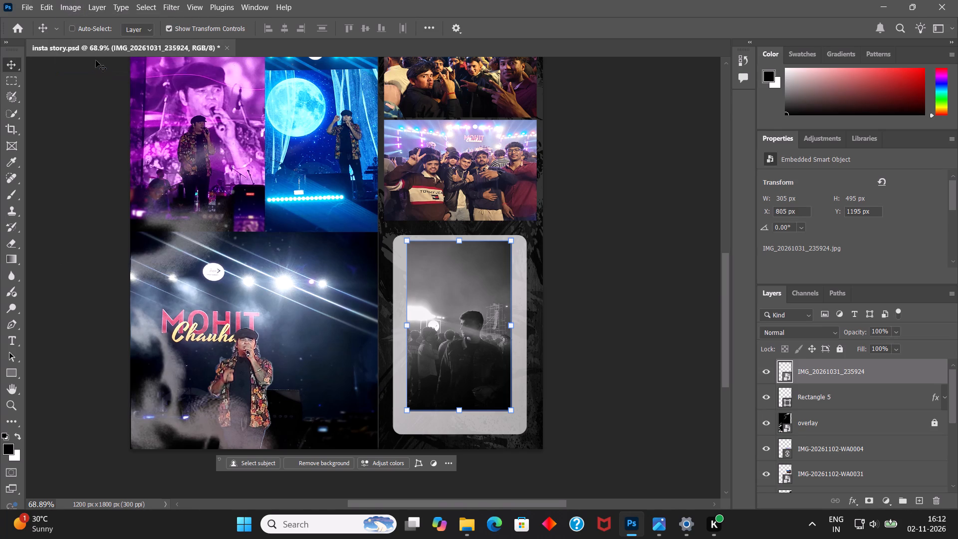
# Apply Auto Color to the card's black-and-white crowd photo.
pyautogui.click(65, 6)
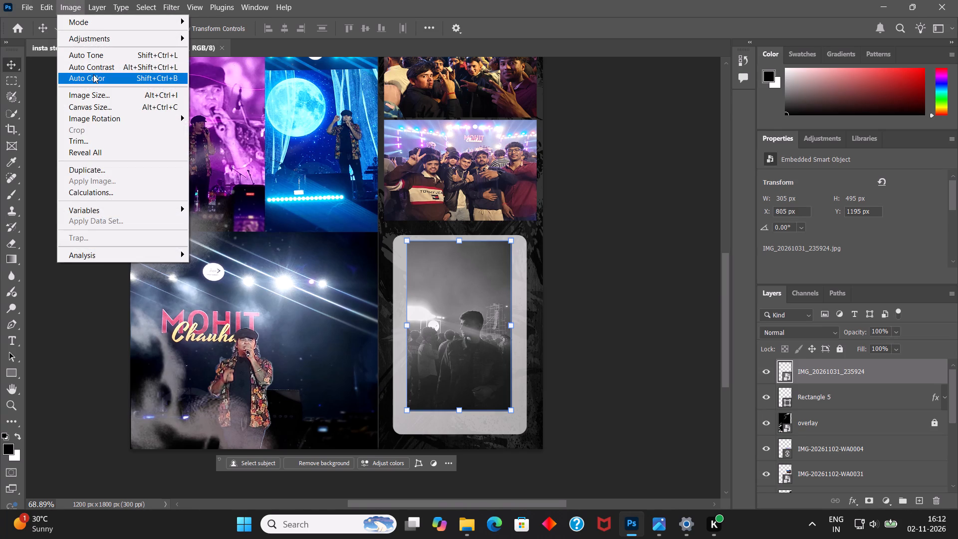
pyautogui.click(93, 74)
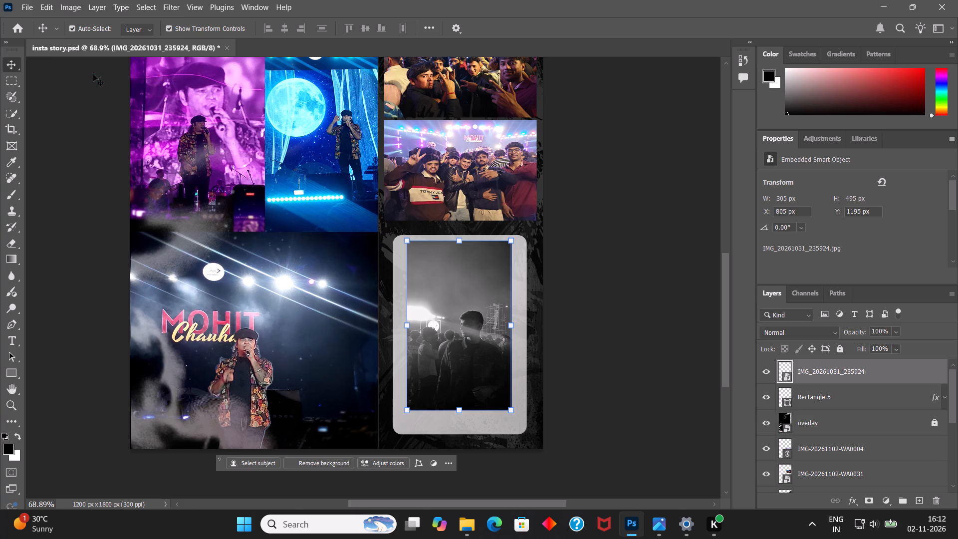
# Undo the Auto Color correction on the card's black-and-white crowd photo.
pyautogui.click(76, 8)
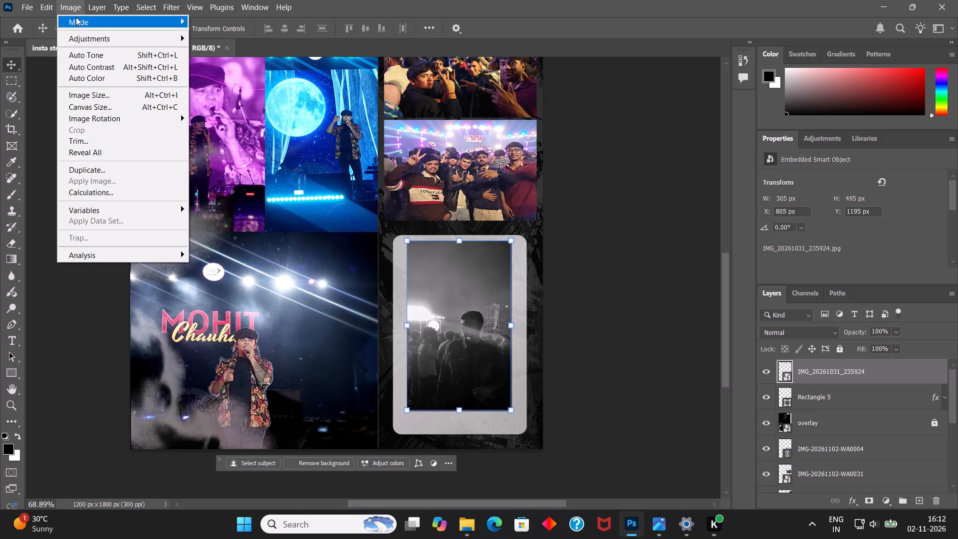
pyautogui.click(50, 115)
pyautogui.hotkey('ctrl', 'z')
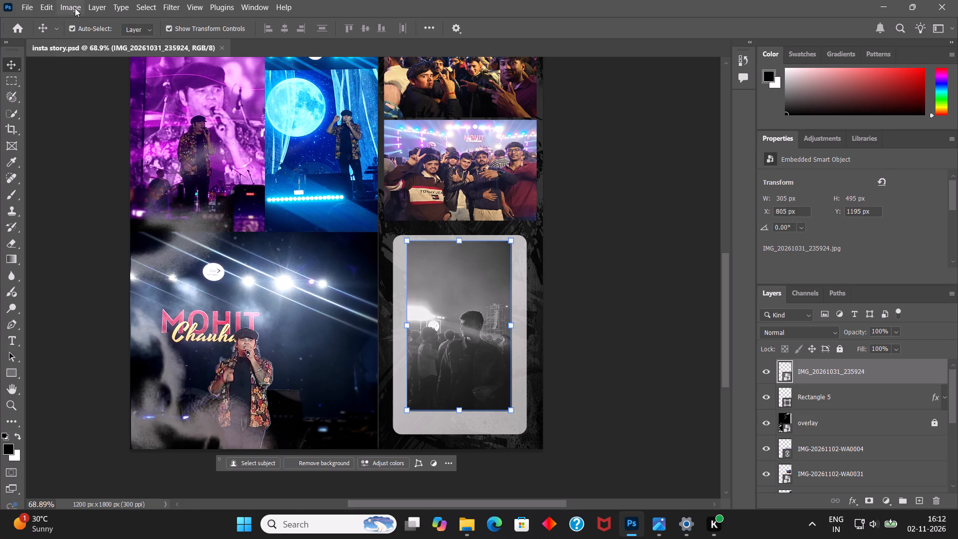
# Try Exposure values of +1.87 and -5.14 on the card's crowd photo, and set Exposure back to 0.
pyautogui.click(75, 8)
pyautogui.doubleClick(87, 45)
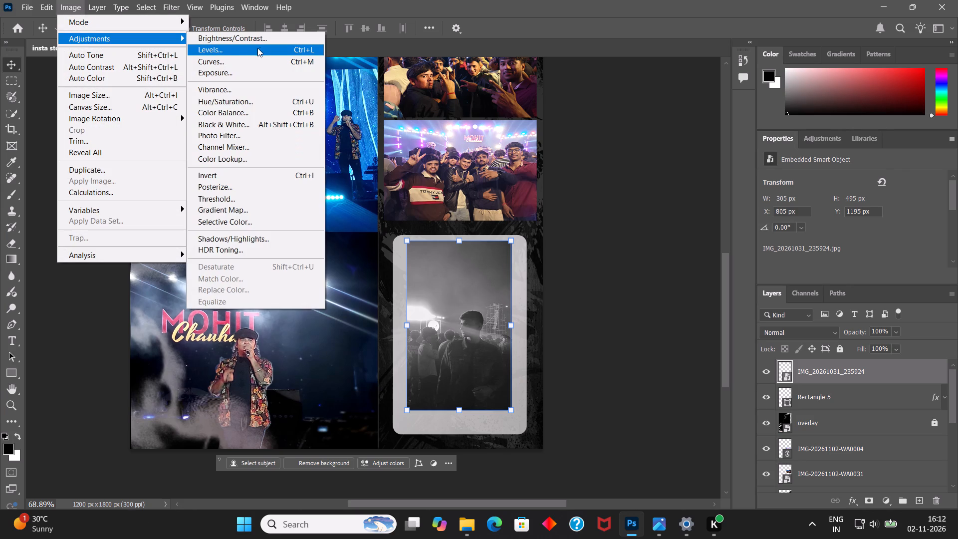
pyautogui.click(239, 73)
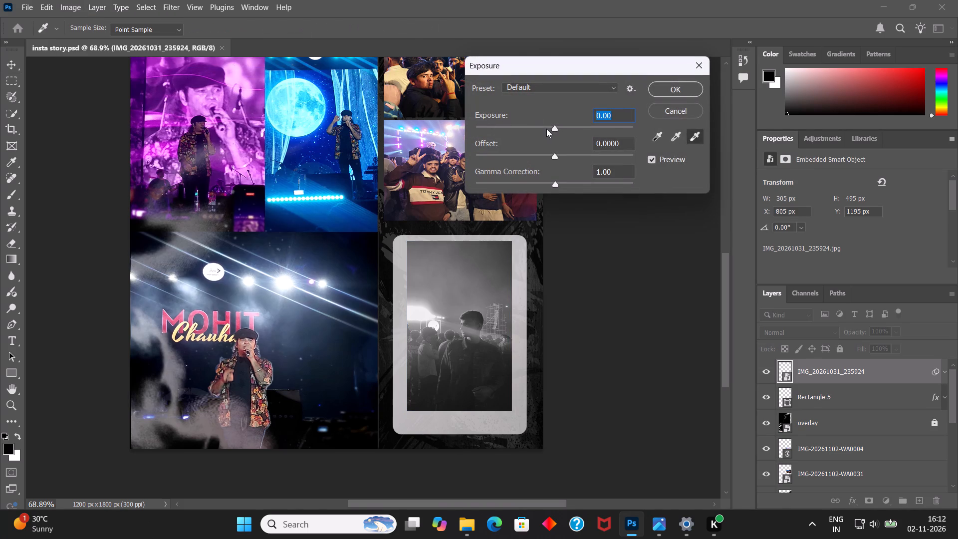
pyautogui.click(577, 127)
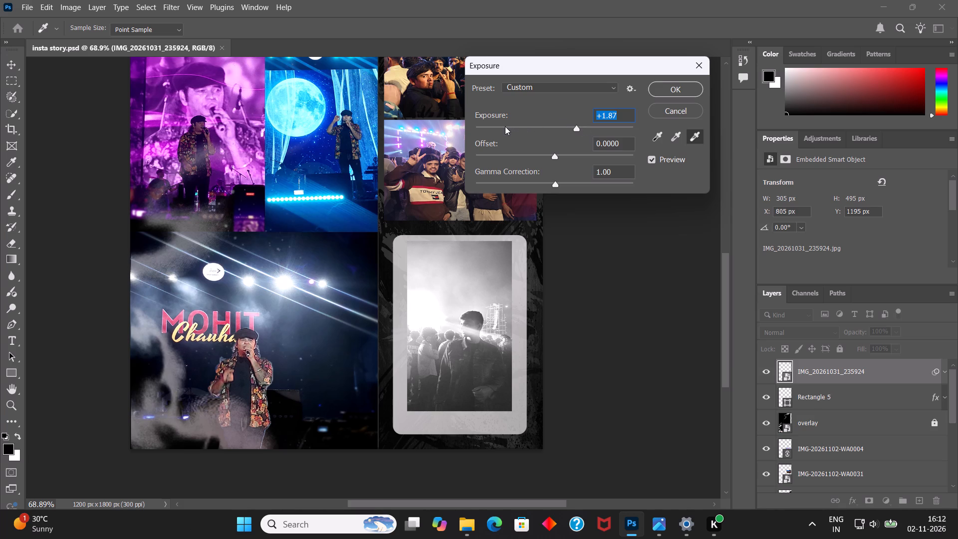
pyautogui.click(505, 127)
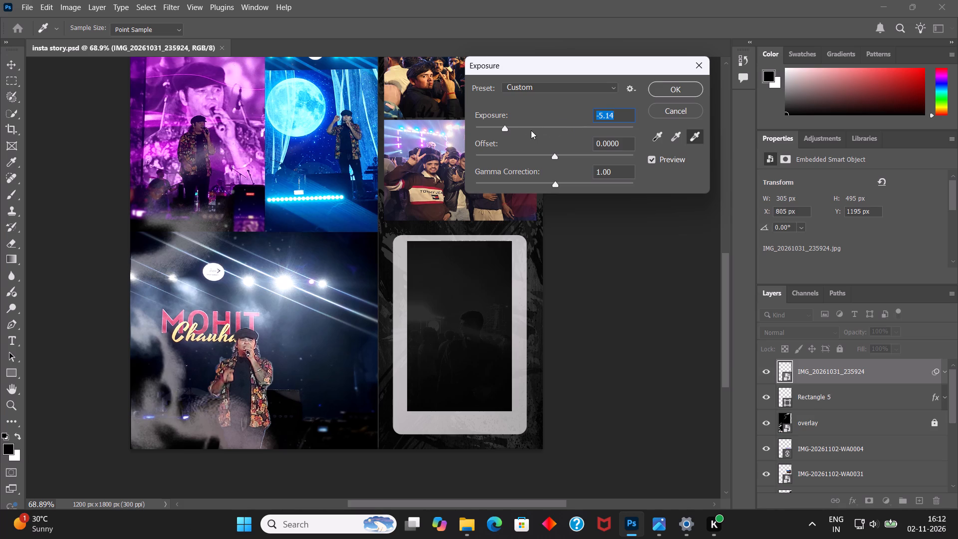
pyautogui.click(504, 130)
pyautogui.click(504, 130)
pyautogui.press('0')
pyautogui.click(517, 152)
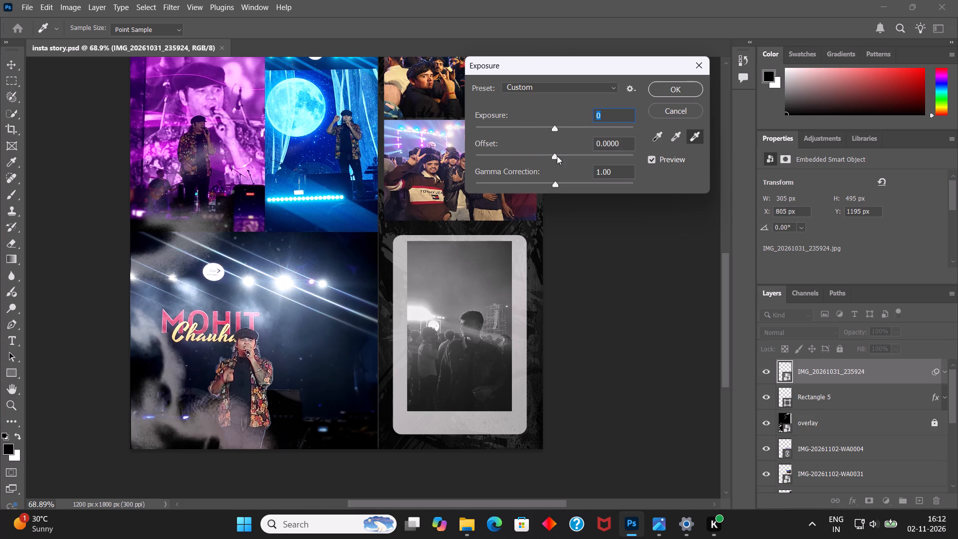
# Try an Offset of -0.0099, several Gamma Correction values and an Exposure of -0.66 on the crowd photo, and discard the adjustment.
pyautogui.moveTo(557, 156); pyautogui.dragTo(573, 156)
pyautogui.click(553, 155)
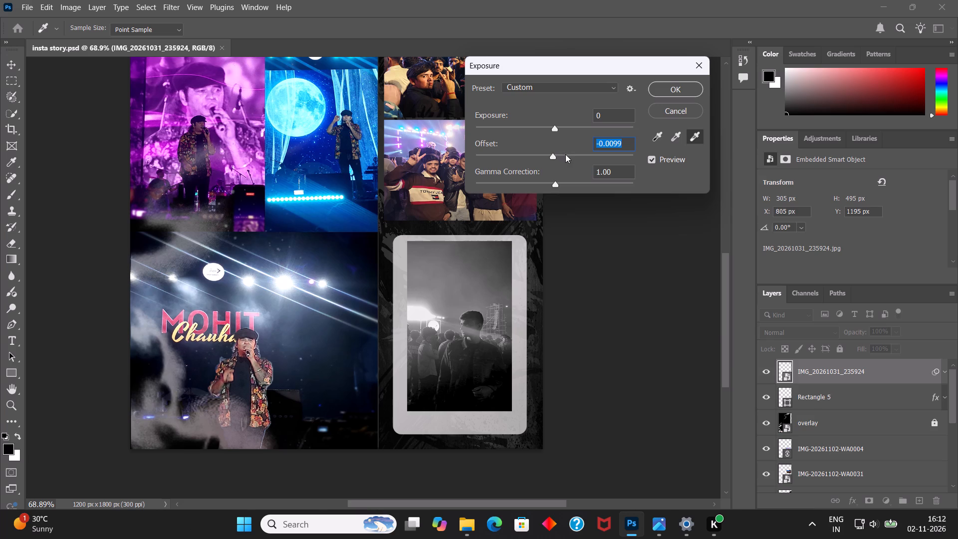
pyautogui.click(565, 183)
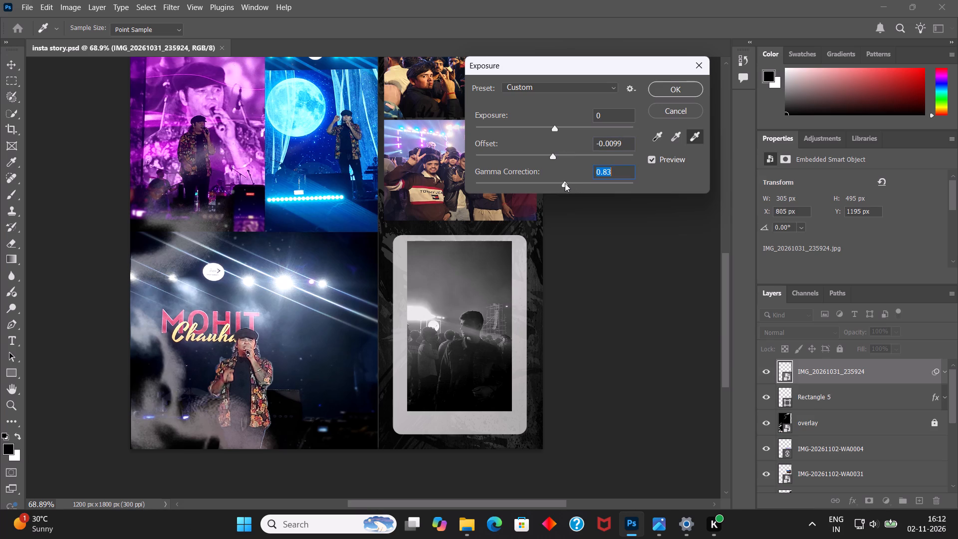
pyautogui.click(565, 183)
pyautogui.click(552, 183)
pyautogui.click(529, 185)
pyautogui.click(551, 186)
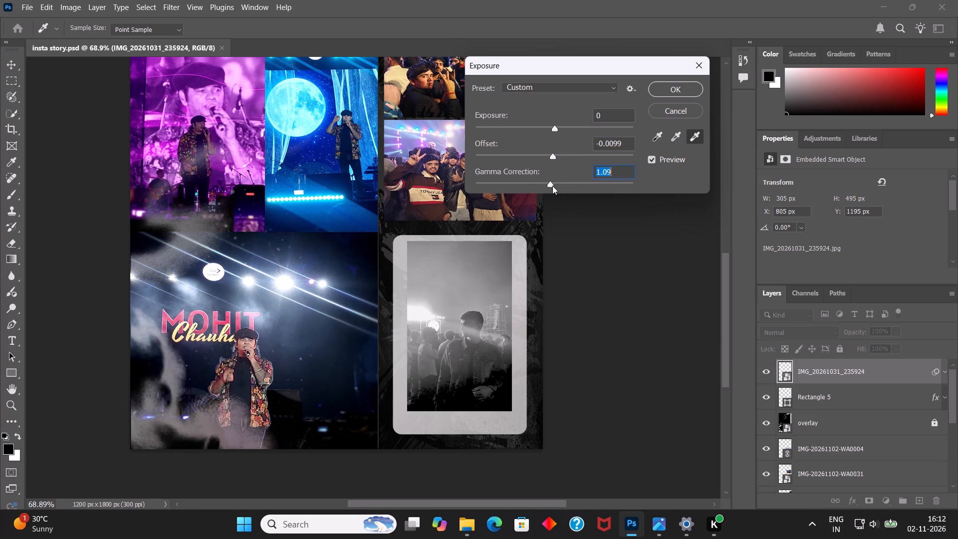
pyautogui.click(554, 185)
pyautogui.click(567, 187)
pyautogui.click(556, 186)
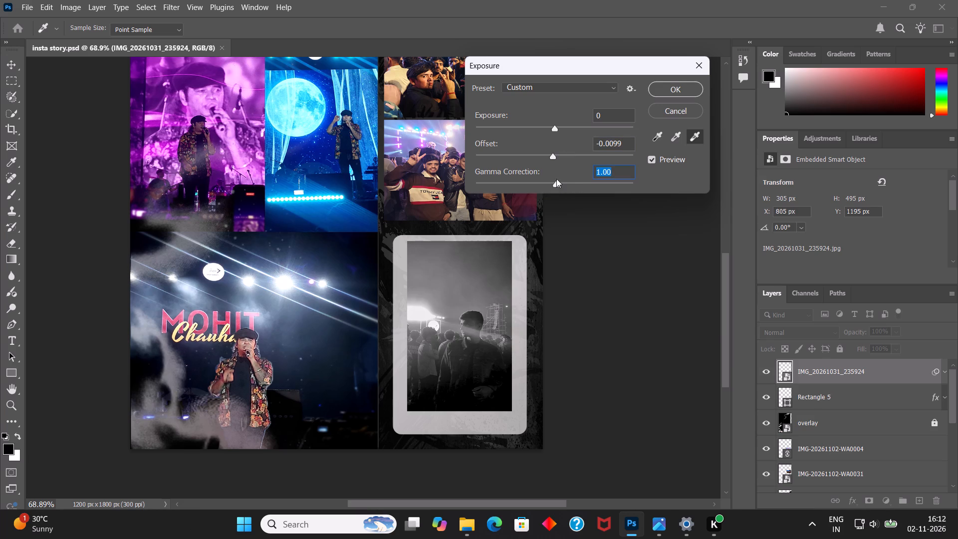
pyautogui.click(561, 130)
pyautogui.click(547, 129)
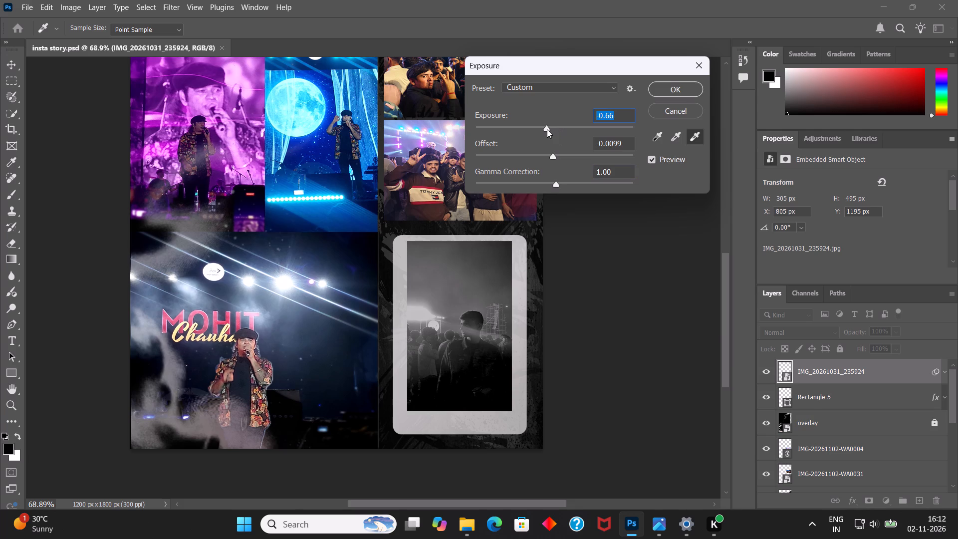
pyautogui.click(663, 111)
# Save the collage document with no layer selected.
pyautogui.click(593, 222)
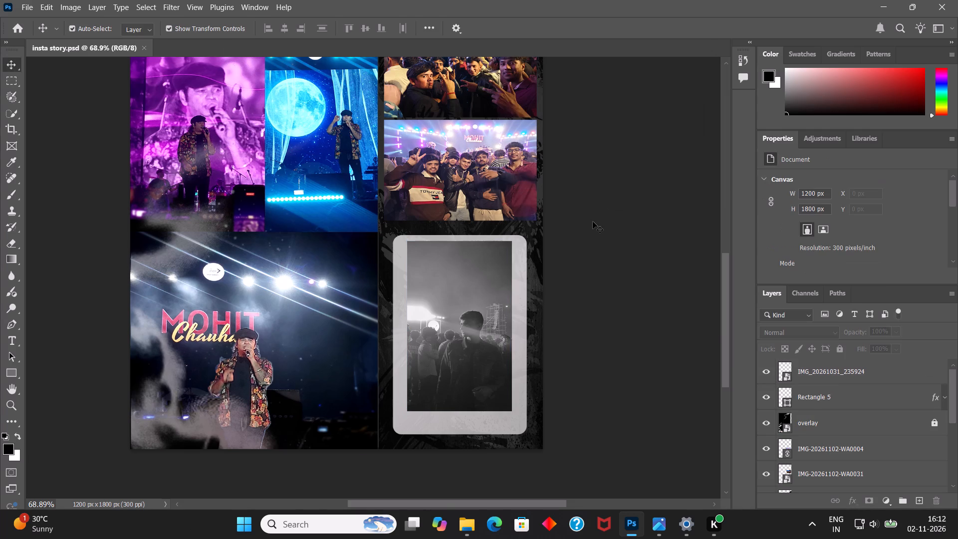
pyautogui.hotkey('ctrl', 's')
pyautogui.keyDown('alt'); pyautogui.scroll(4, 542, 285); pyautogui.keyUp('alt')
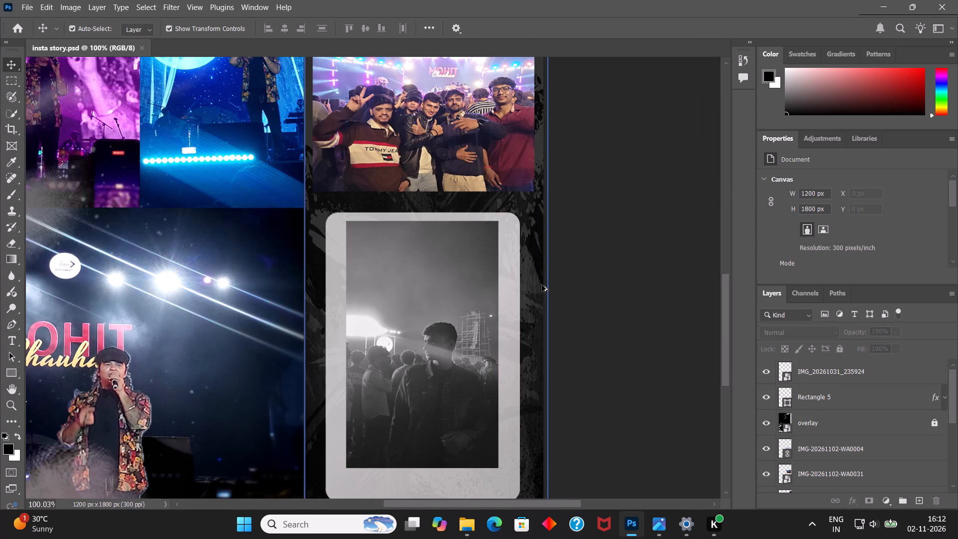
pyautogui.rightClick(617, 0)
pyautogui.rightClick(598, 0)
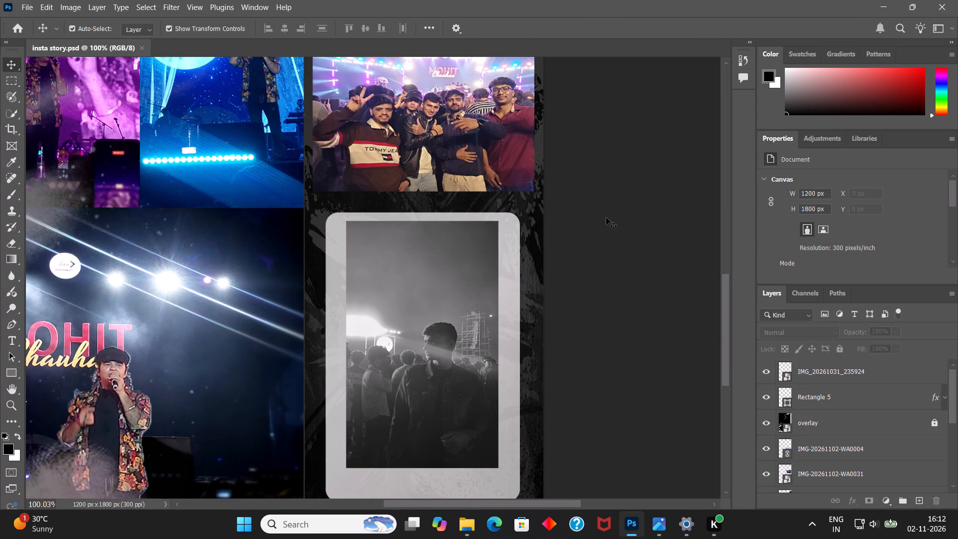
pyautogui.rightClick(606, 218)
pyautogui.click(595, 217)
# Delete the black-and-white crowd photo from the card, save the collage document and leave no layer selected.
pyautogui.keyDown('alt'); pyautogui.scroll(-3, 580, 242); pyautogui.keyUp('alt')
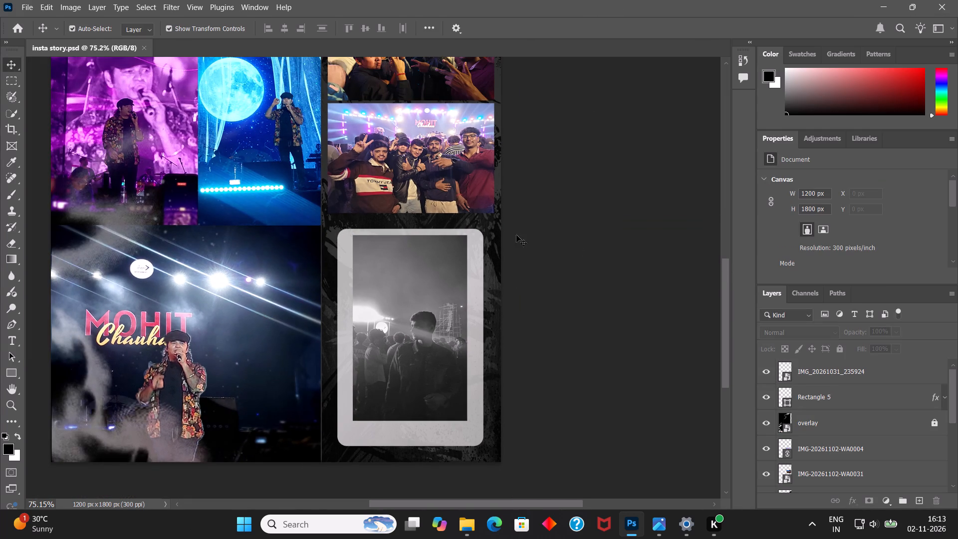
pyautogui.keyDown('alt'); pyautogui.scroll(-3, 394, 235); pyautogui.keyUp('alt')
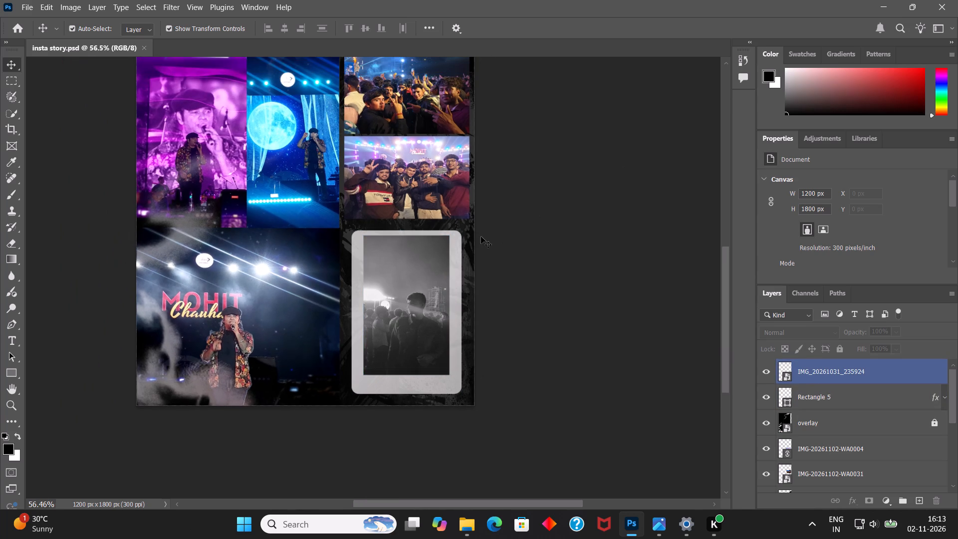
pyautogui.keyDown('alt'); pyautogui.scroll(-4, 481, 237); pyautogui.keyUp('alt')
pyautogui.press('space')
pyautogui.press('space')
pyautogui.press('space')
pyautogui.press('space')
pyautogui.press('space')
pyautogui.press('space')
pyautogui.press('space')
pyautogui.press('space')
pyautogui.press('space')
pyautogui.press('space')
pyautogui.press('space')
pyautogui.press('space')
pyautogui.press('space')
pyautogui.press('space')
pyautogui.press('space')
pyautogui.press('space')
pyautogui.press('space')
pyautogui.press('space')
pyautogui.press('space')
pyautogui.press('space')
pyautogui.moveTo(437, 214); pyautogui.dragTo(459, 268)
pyautogui.moveTo(585, 0); pyautogui.dragTo(580, 0, button='right')
pyautogui.click(414, 332)
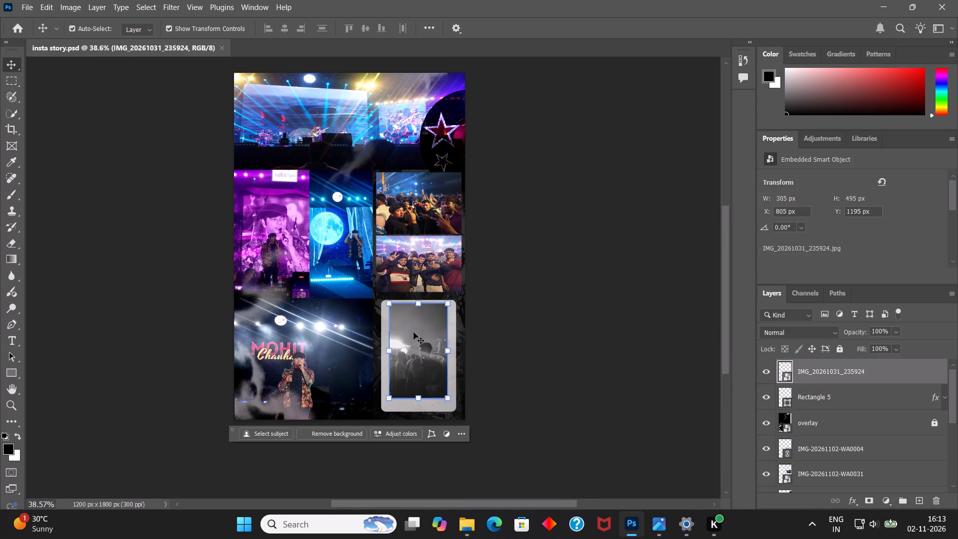
pyautogui.press('Delete')
pyautogui.hotkey('ctrl', 's')
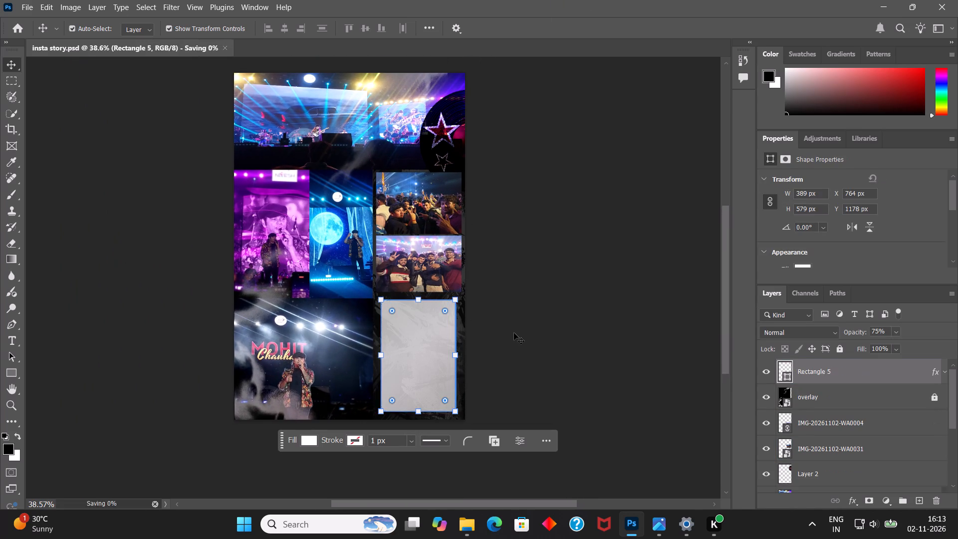
pyautogui.click(514, 333)
# Switch to File Explorer and open the Concert folder on drive D in a maximized window.
pyautogui.click(476, 517)
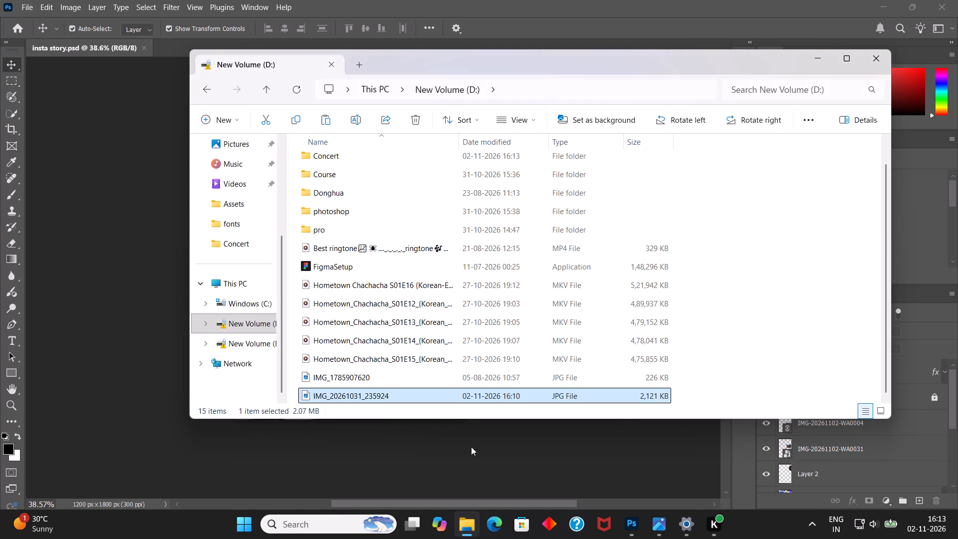
pyautogui.doubleClick(338, 154)
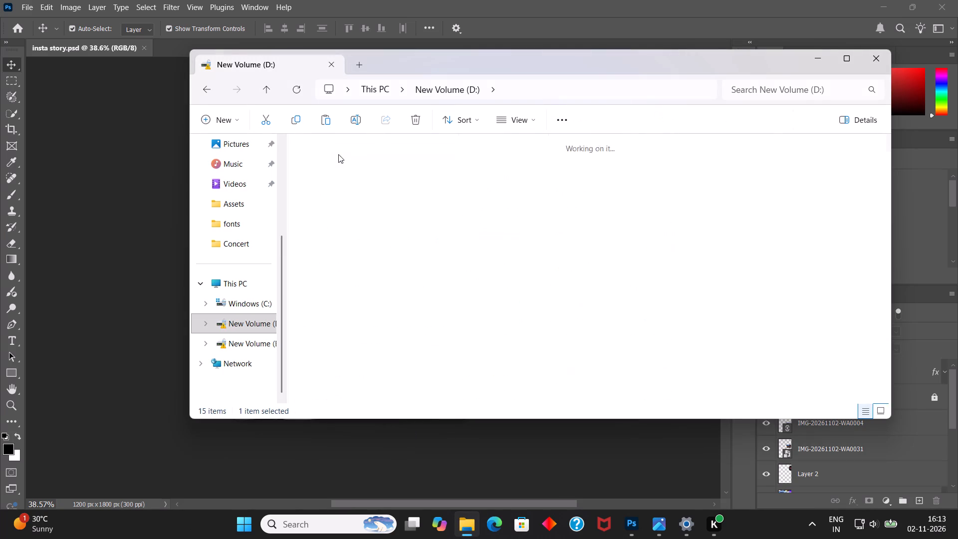
pyautogui.doubleClick(598, 68)
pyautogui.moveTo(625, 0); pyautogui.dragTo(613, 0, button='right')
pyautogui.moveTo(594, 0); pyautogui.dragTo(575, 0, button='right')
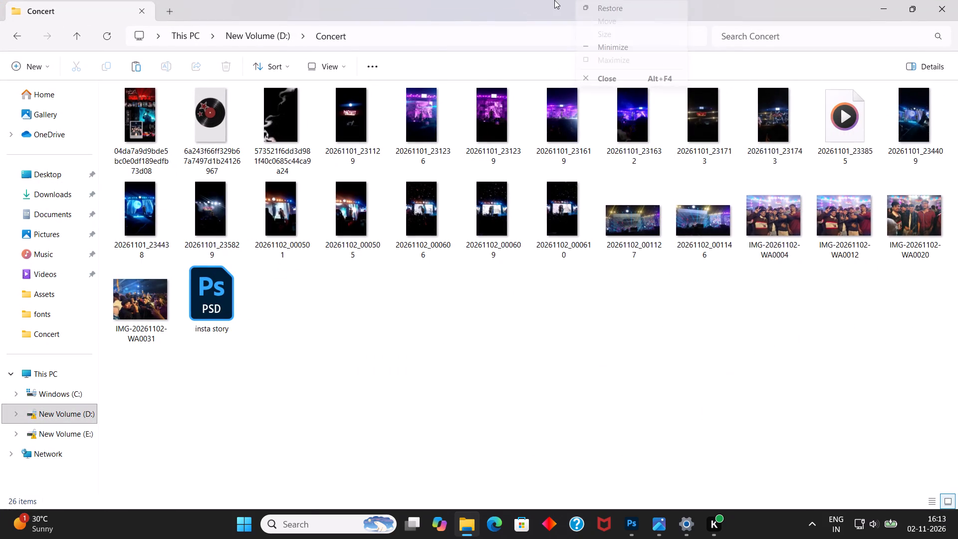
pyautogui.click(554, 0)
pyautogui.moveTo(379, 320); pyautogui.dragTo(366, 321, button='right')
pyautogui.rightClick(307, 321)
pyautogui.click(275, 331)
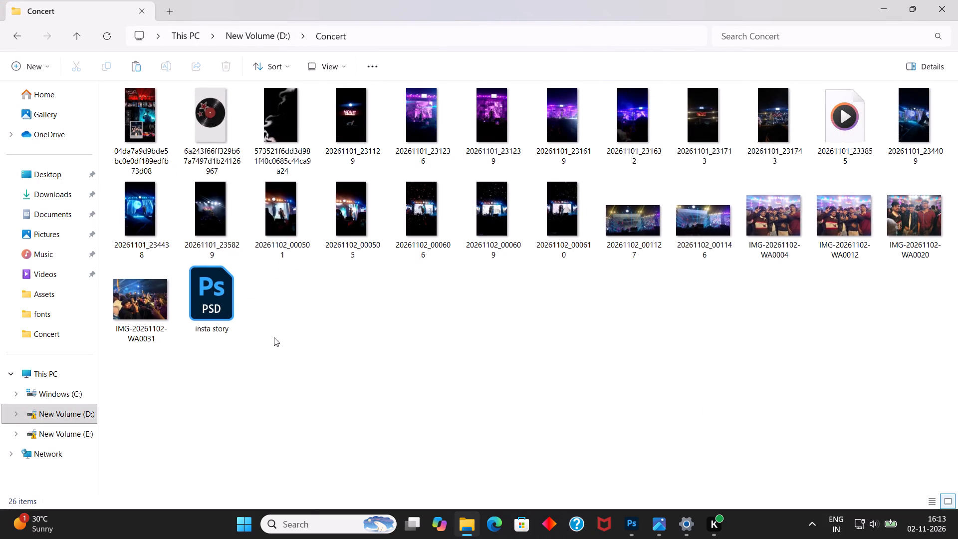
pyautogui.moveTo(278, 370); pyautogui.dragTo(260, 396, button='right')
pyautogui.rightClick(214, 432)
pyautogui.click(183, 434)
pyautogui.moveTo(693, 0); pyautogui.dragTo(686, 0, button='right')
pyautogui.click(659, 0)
# Look through the Concert folder's pictures one by one in Photos, starting from 20261101_231236.jpg.
pyautogui.doubleClick(436, 116)
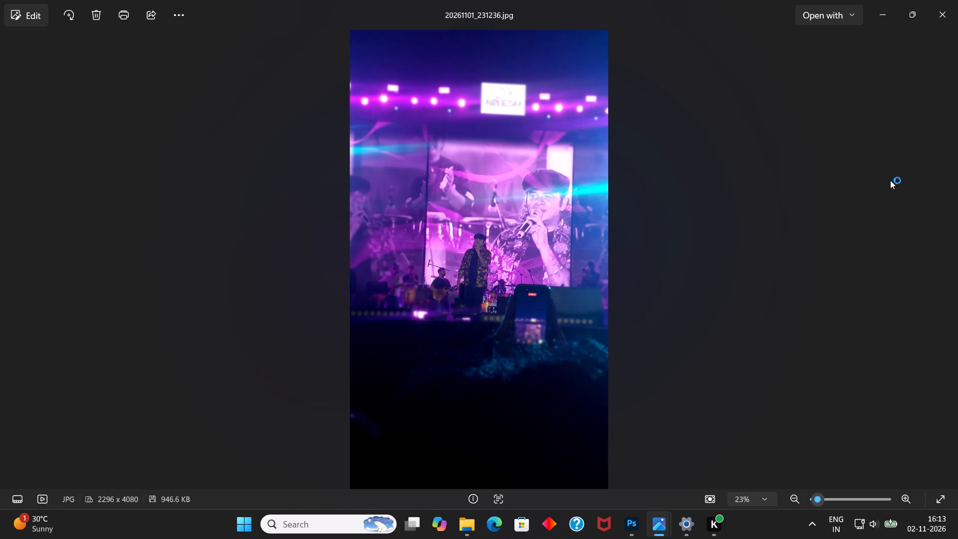
pyautogui.click(949, 264)
pyautogui.click(949, 264)
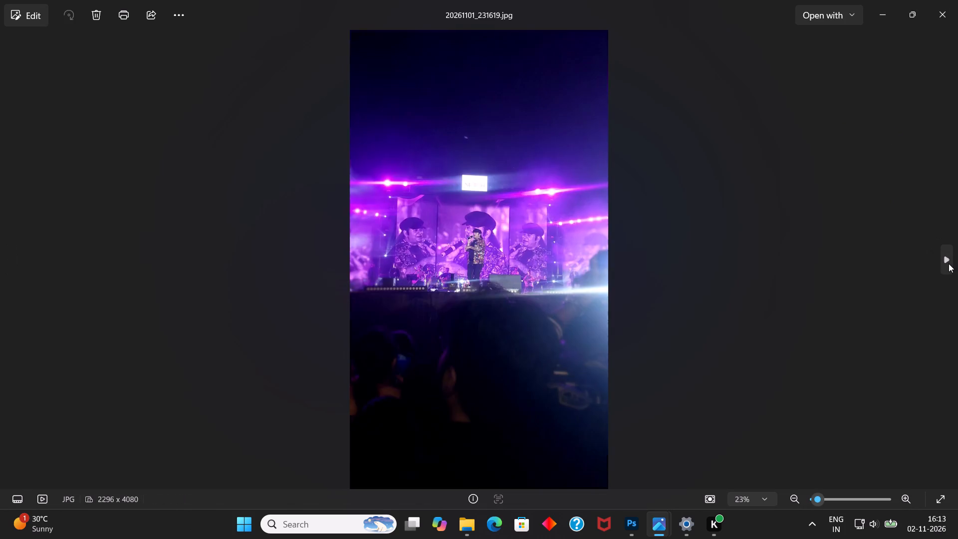
pyautogui.click(949, 264)
pyautogui.click(949, 264)
pyautogui.click(949, 264)
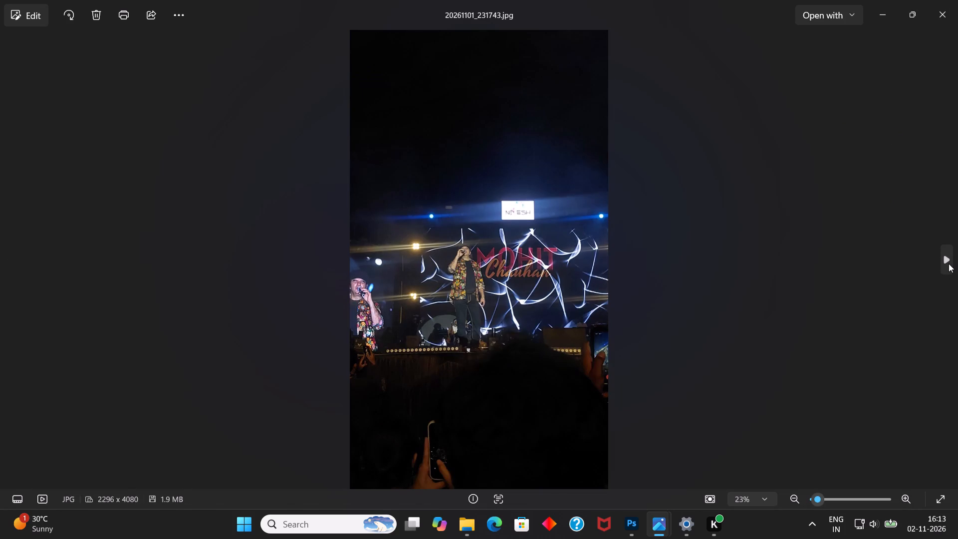
pyautogui.click(949, 264)
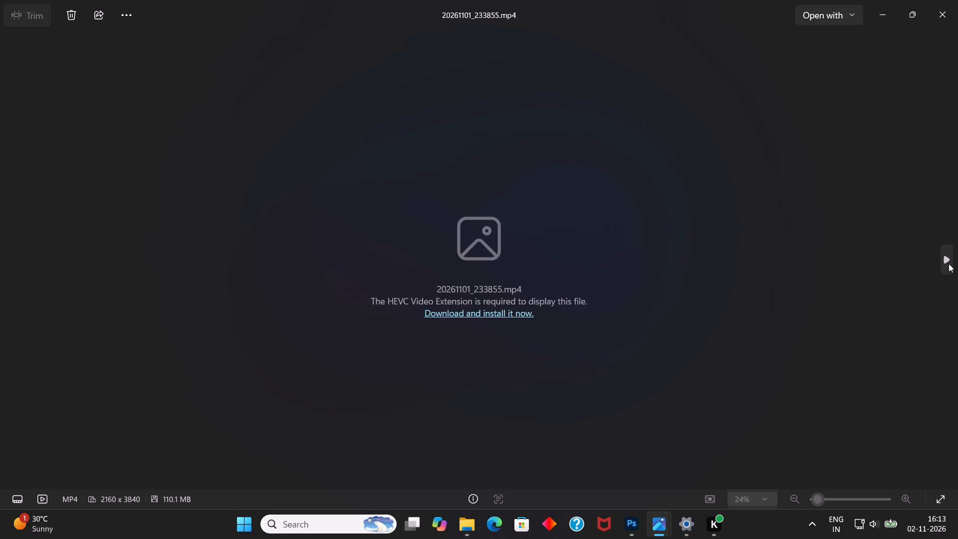
# Delete the video file 20261101_233855.mp4 from the Concert folder.
pyautogui.press('Delete')
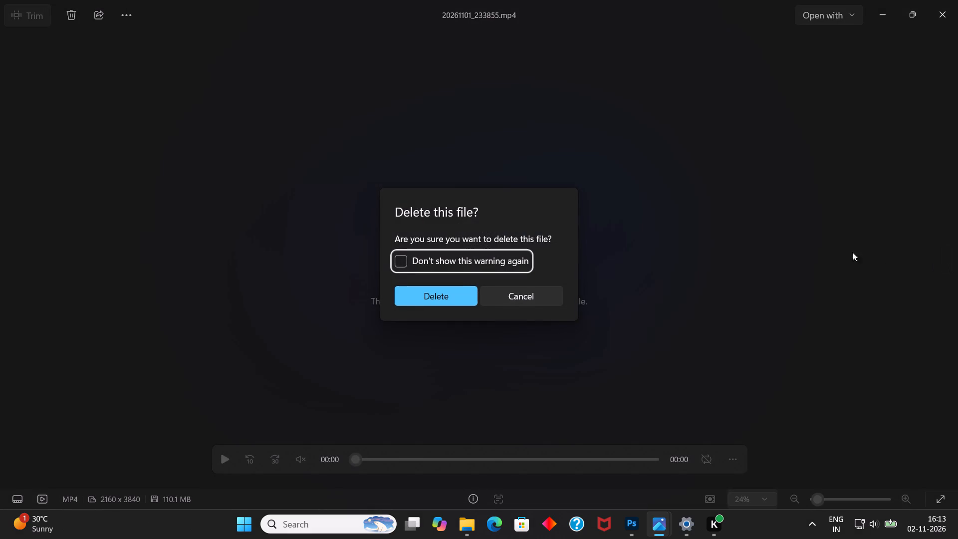
pyautogui.click(462, 301)
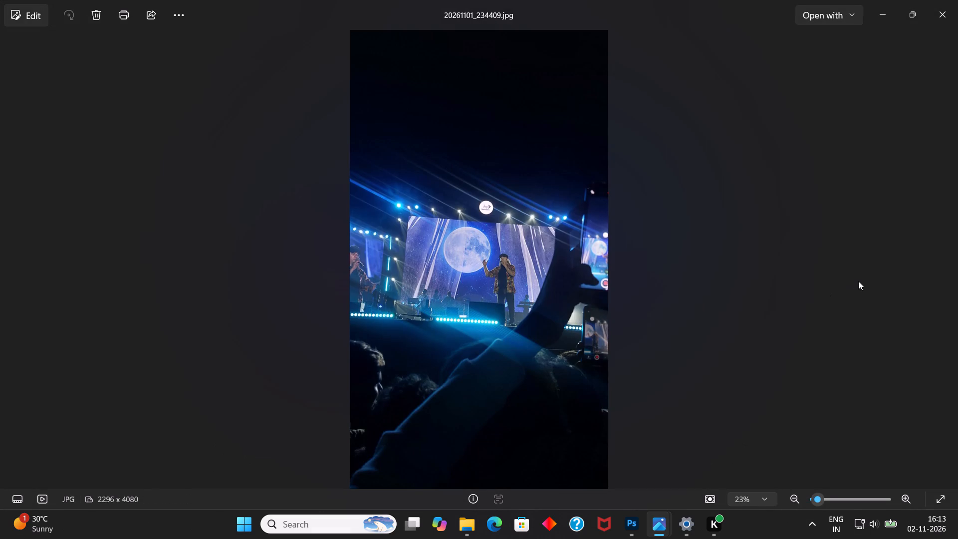
# Look through the Concert folder's stage and group pictures in Photos for one that suits the card.
pyautogui.click(948, 264)
pyautogui.click(948, 264)
pyautogui.click(948, 264)
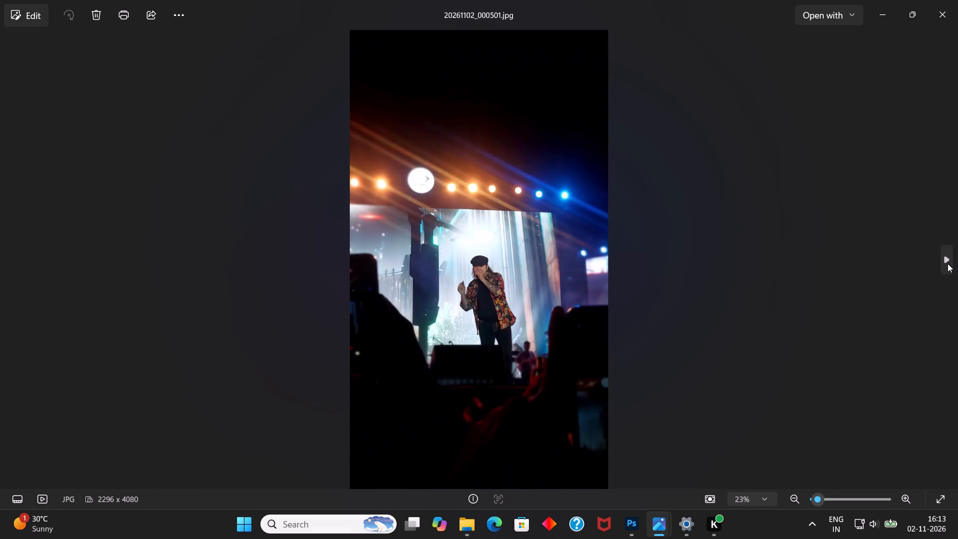
pyautogui.doubleClick(948, 264)
pyautogui.click(948, 264)
pyautogui.doubleClick(948, 264)
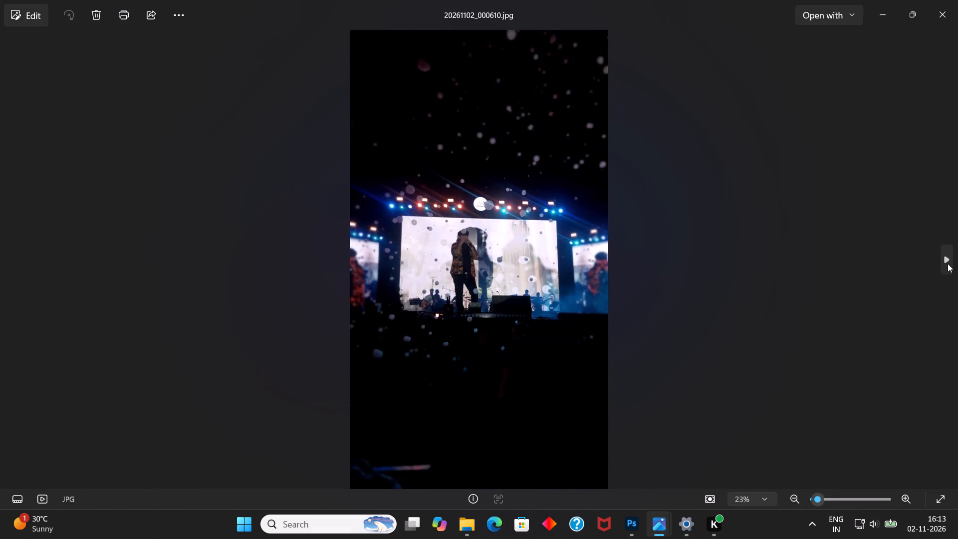
pyautogui.tripleClick(948, 264)
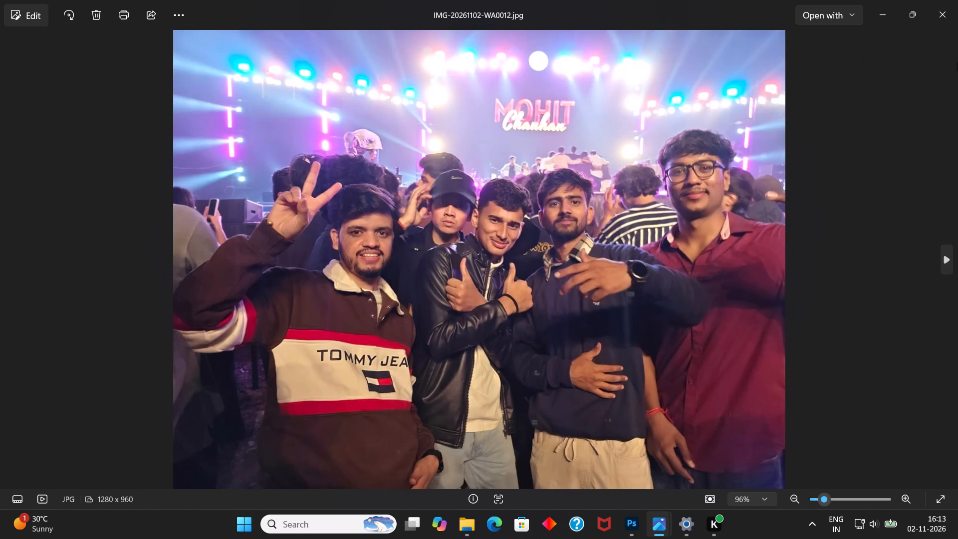
pyautogui.click(957, 0)
pyautogui.doubleClick(138, 216)
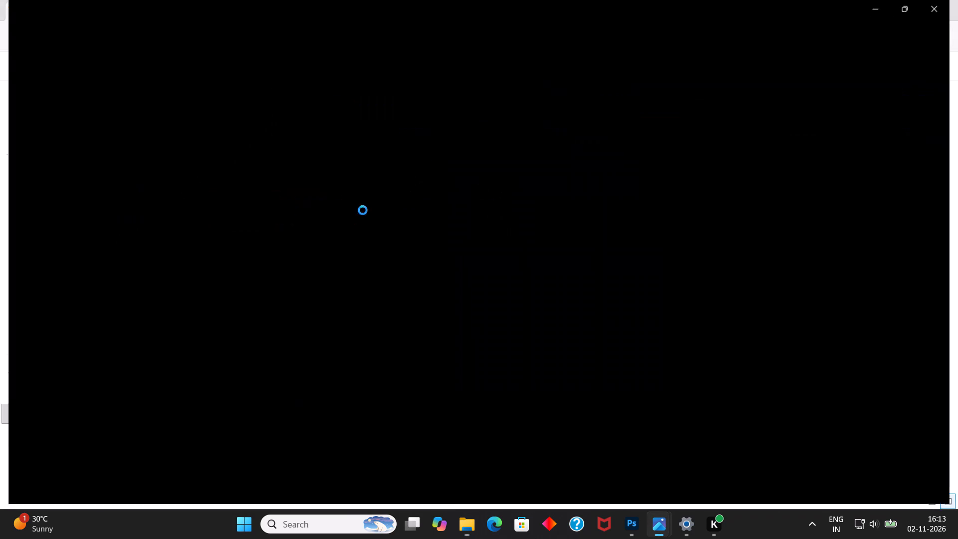
pyautogui.click(942, 266)
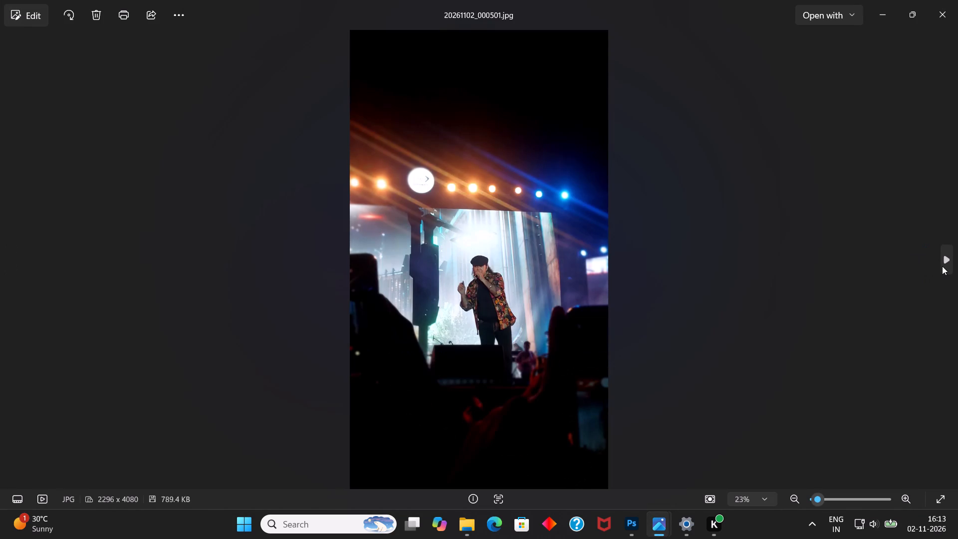
pyautogui.click(639, 522)
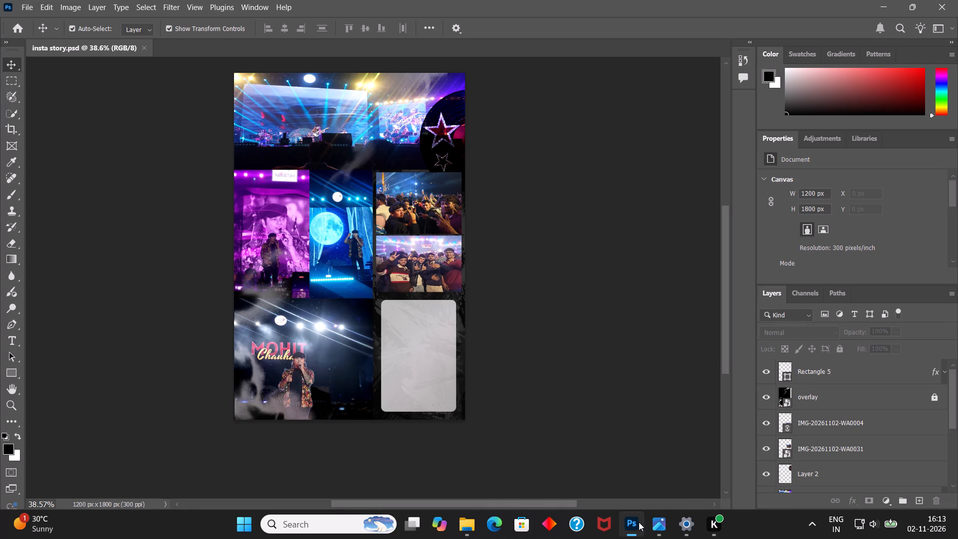
pyautogui.click(882, 4)
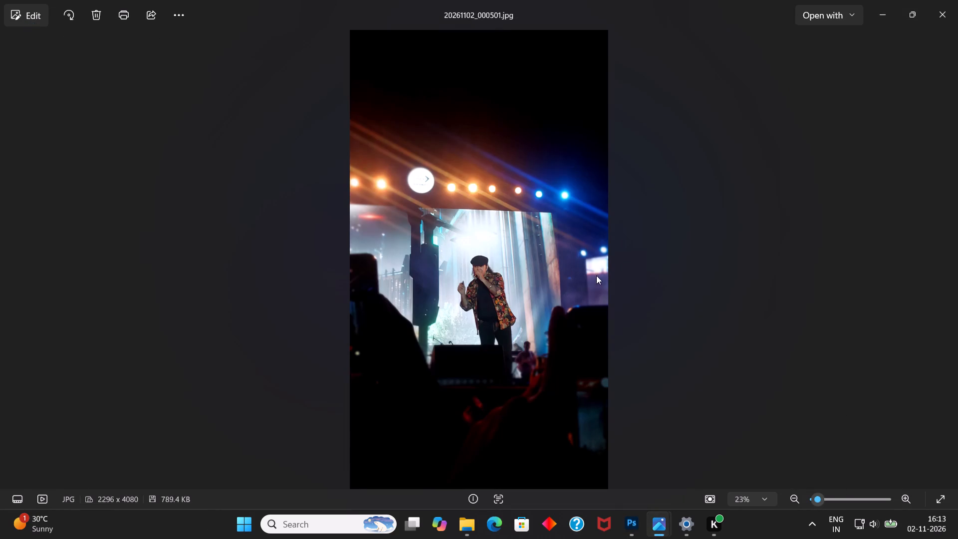
pyautogui.click(948, 261)
pyautogui.click(948, 261)
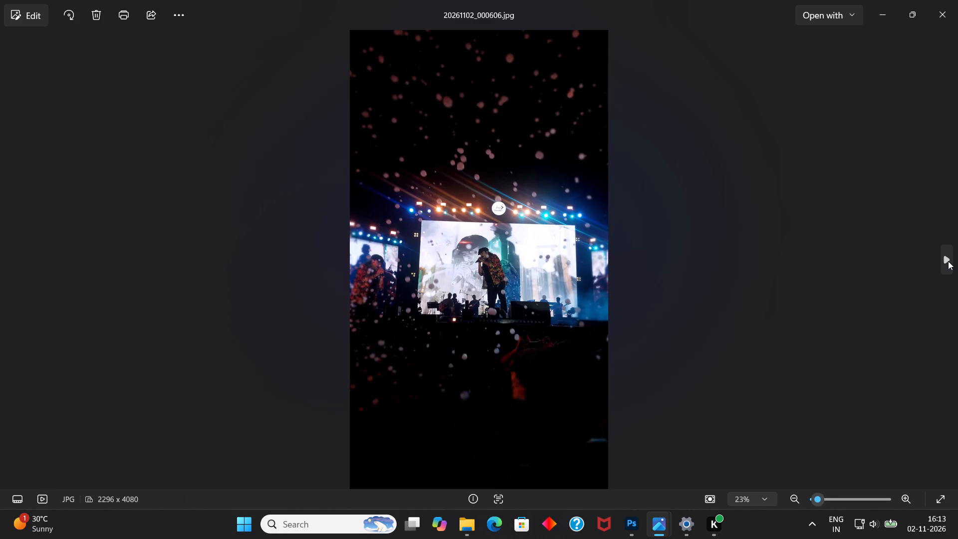
pyautogui.tripleClick(948, 261)
pyautogui.click(948, 261)
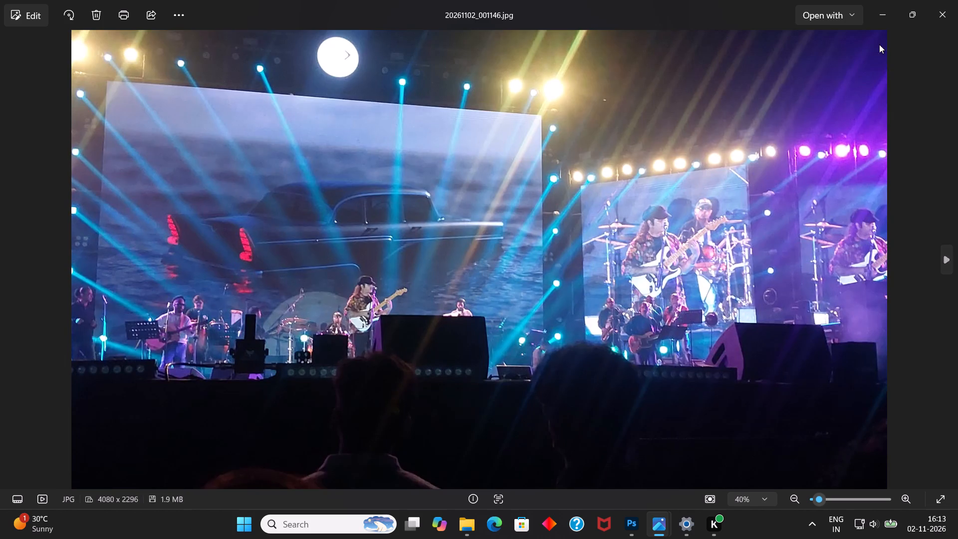
pyautogui.click(957, 0)
# Review the Concert pictures again in Photos from 20261101_231236.jpg, going back to 20261101_231743.jpg.
pyautogui.doubleClick(399, 121)
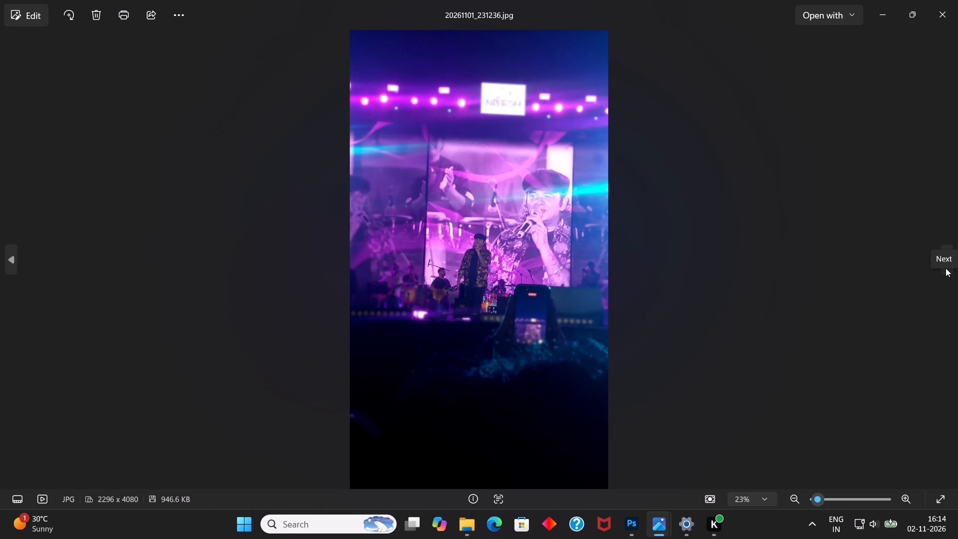
pyautogui.click(946, 268)
pyautogui.click(946, 268)
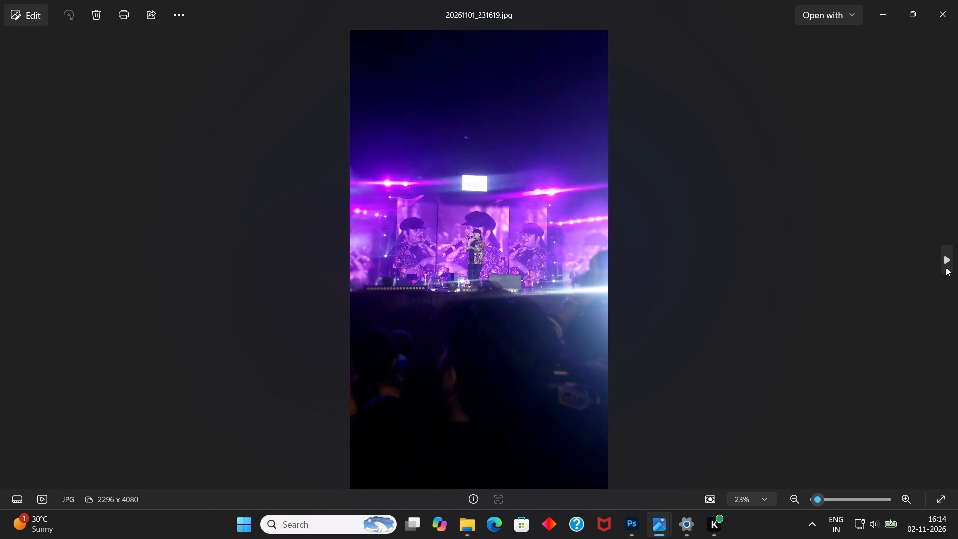
pyautogui.click(946, 268)
pyautogui.click(946, 268)
pyautogui.click(946, 268)
pyautogui.click(946, 268)
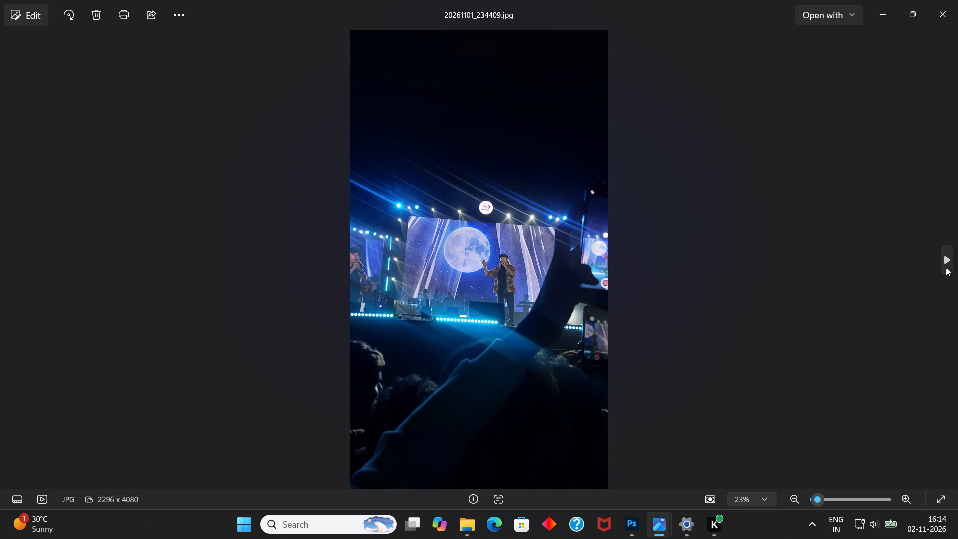
pyautogui.click(946, 268)
pyautogui.click(946, 268)
pyautogui.tripleClick(946, 268)
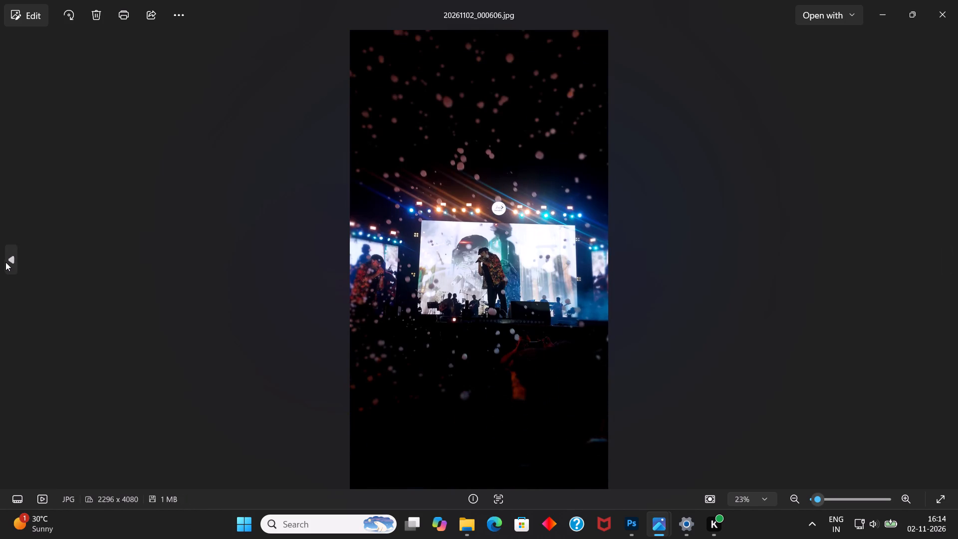
pyautogui.tripleClick(6, 259)
pyautogui.click(6, 259)
pyautogui.click(6, 259)
pyautogui.click(6, 259)
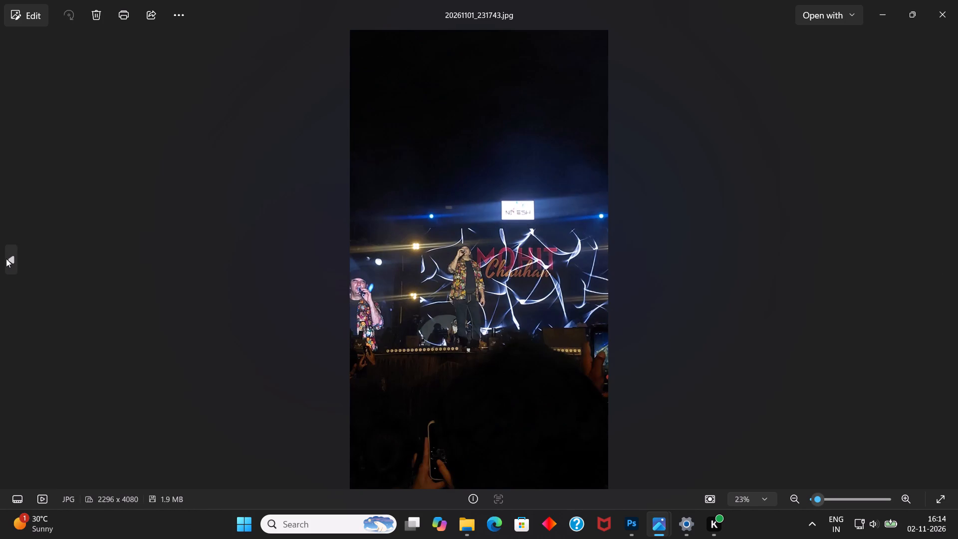
pyautogui.click(957, 0)
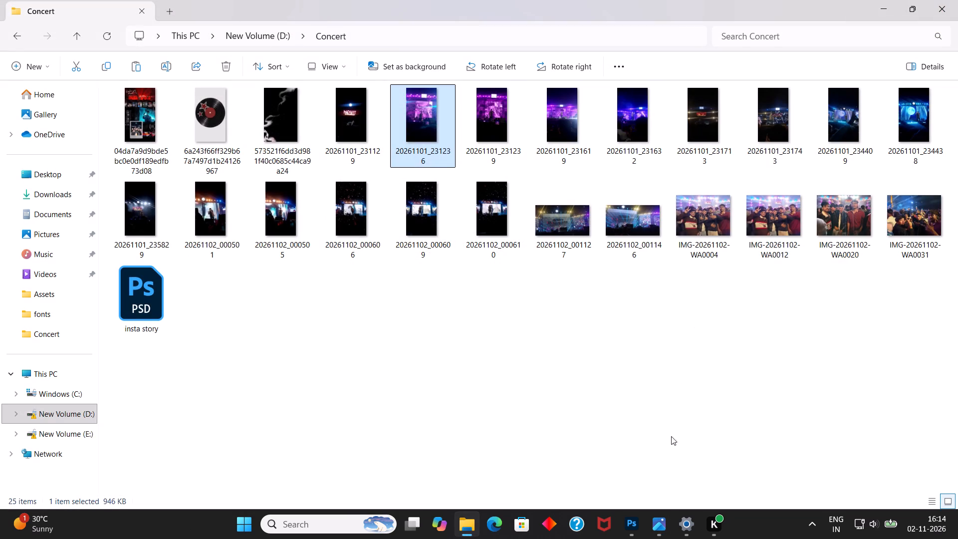
# Switch to Photoshop and place 20261101_231743 from the Concert folder into the insta story collage.
pyautogui.click(628, 518)
pyautogui.click(919, 2)
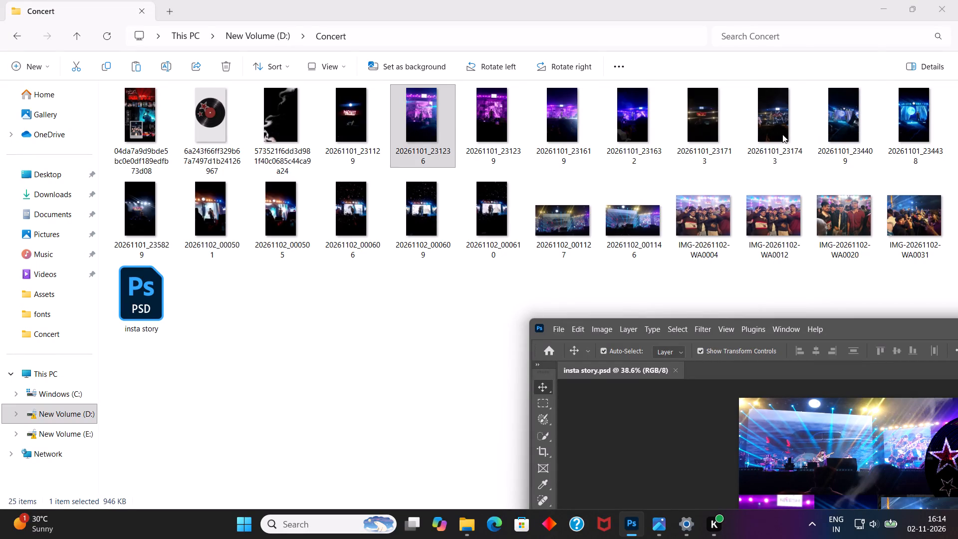
pyautogui.moveTo(781, 134); pyautogui.dragTo(678, 396)
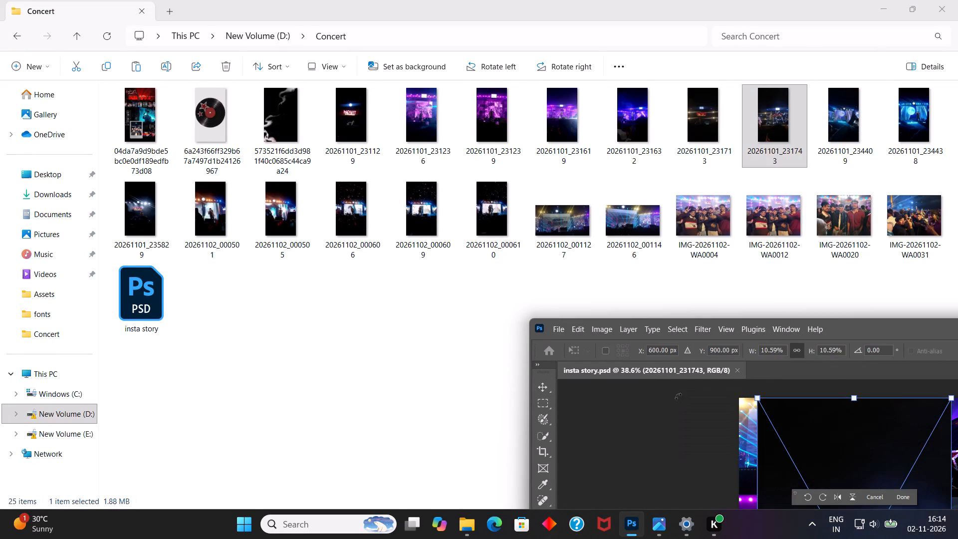
pyautogui.doubleClick(873, 327)
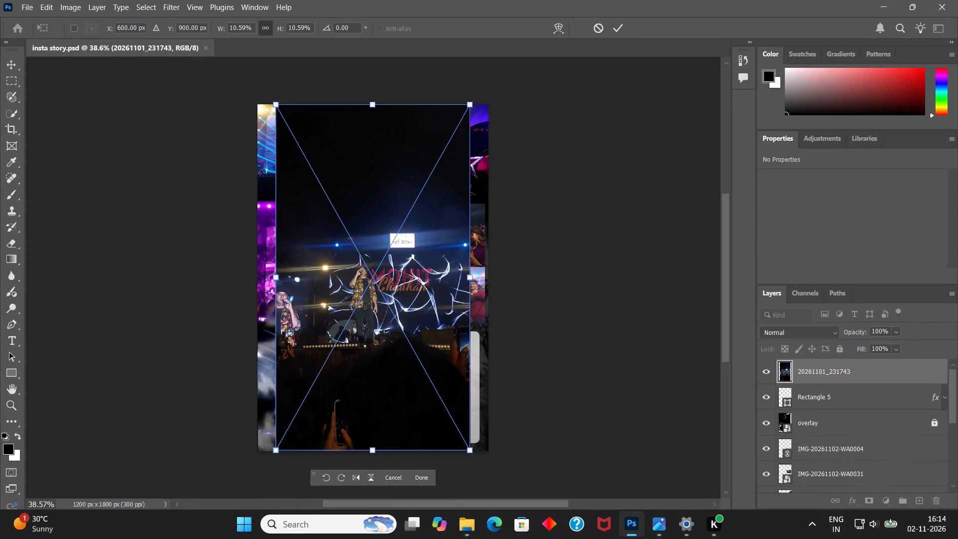
pyautogui.click(615, 28)
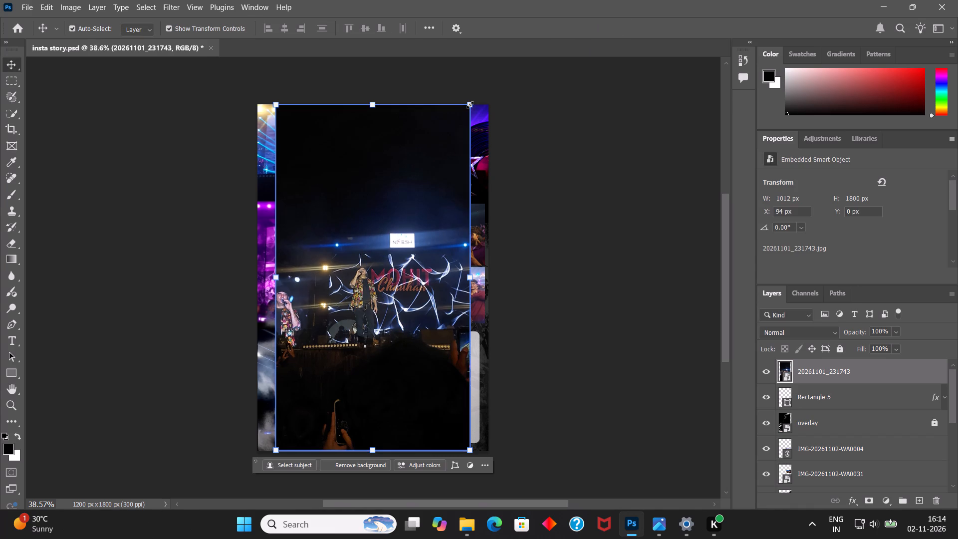
# Scale the placed stage photo to about 374 by 664 px and position it over the white card.
pyautogui.moveTo(470, 105); pyautogui.dragTo(333, 357)
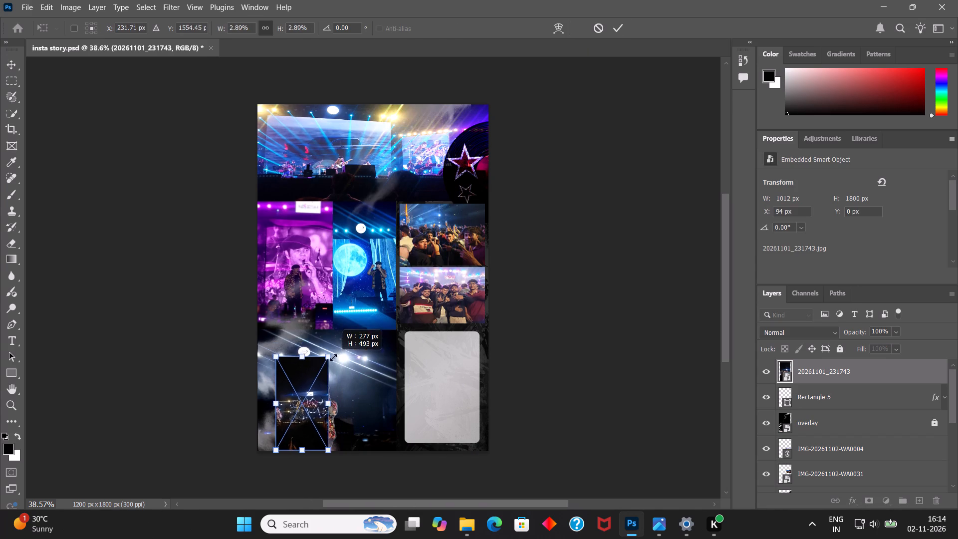
pyautogui.moveTo(333, 357); pyautogui.dragTo(358, 330)
pyautogui.moveTo(313, 361); pyautogui.dragTo(444, 364)
pyautogui.click(617, 28)
pyautogui.click(604, 208)
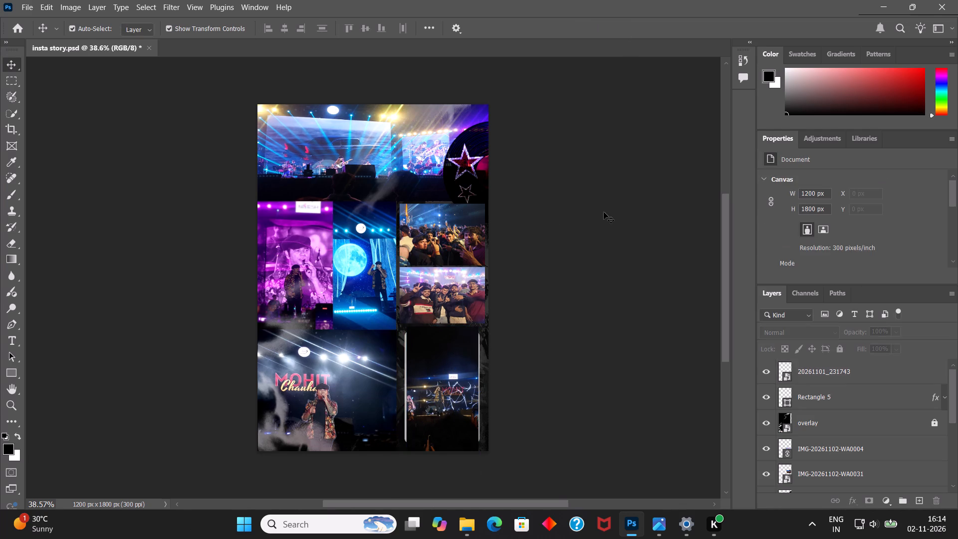
# Duplicate the Rectangle 5 card layer, keeping the copy directly beneath the 20261101_231743 photo layer.
pyautogui.click(419, 404)
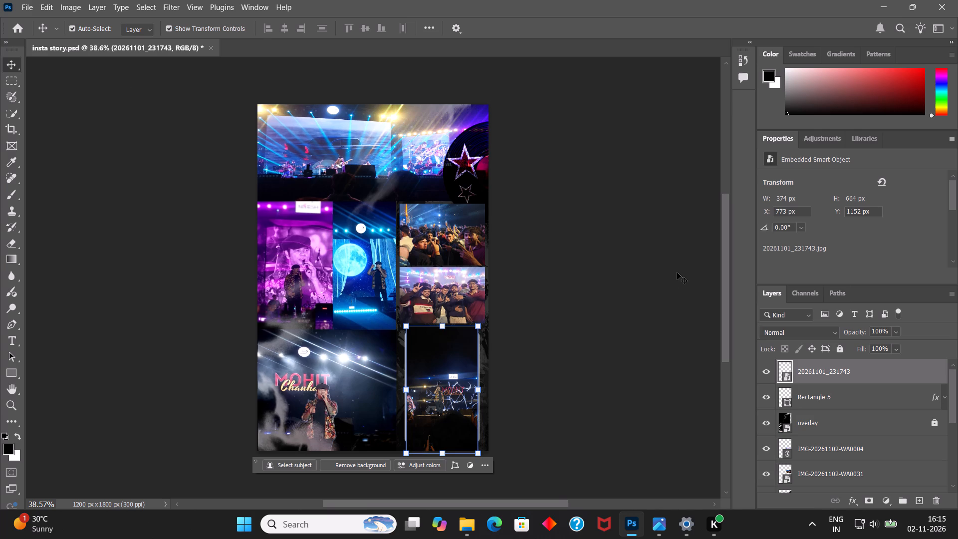
pyautogui.click(830, 399)
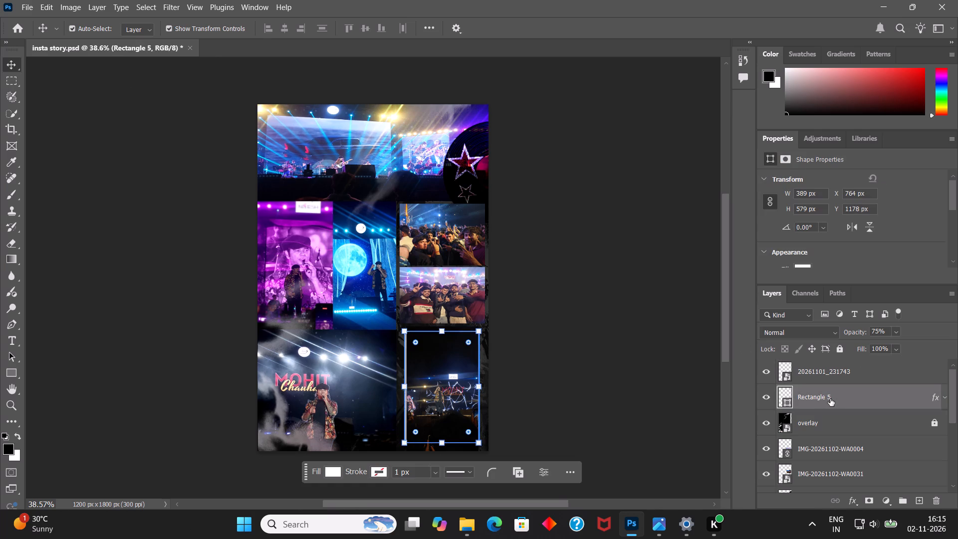
pyautogui.hotkey('ctrl', 'j')
pyautogui.moveTo(830, 399); pyautogui.dragTo(831, 370)
pyautogui.moveTo(830, 398); pyautogui.dragTo(830, 375)
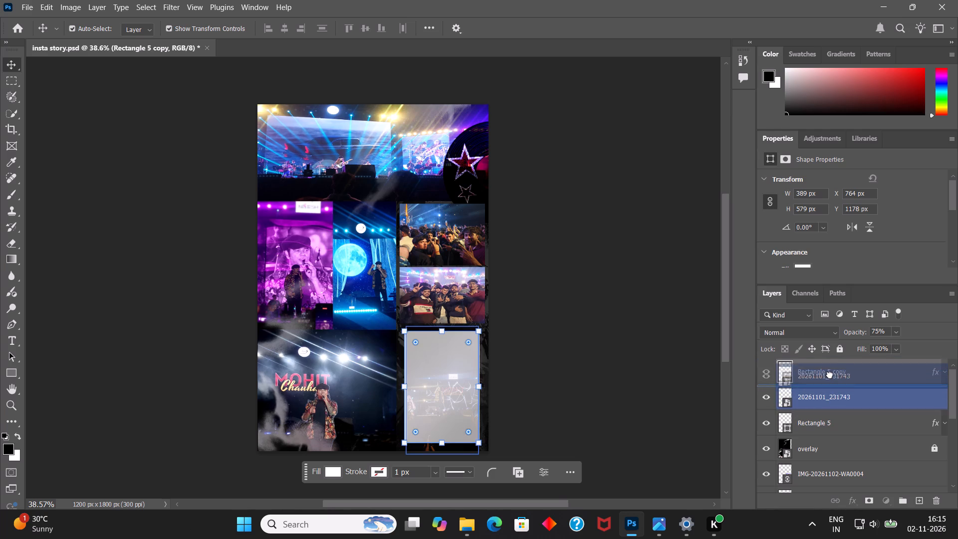
pyautogui.moveTo(830, 375); pyautogui.dragTo(830, 366)
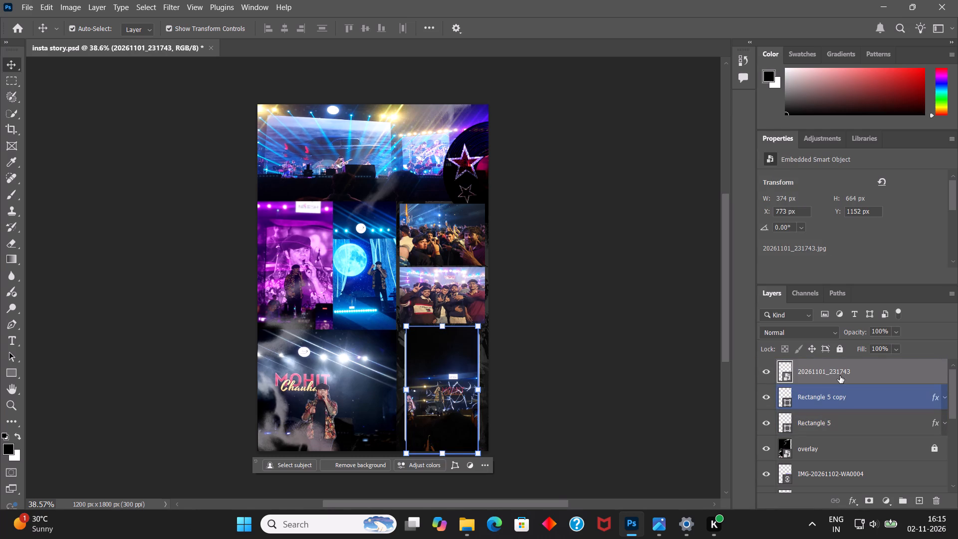
# Raise the Rectangle 5 copy layer to full opacity.
pyautogui.click(836, 390)
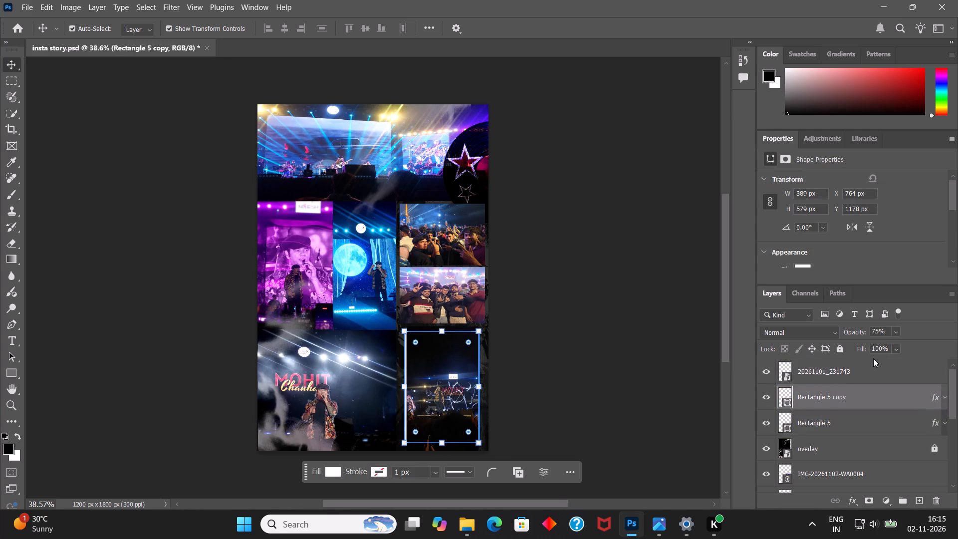
pyautogui.click(895, 333)
pyautogui.moveTo(905, 349); pyautogui.dragTo(934, 348)
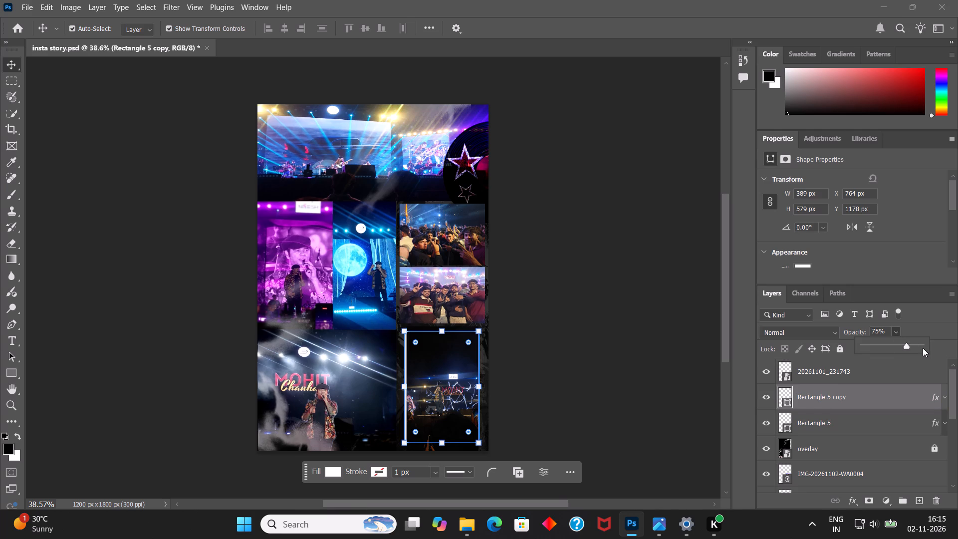
pyautogui.moveTo(906, 347); pyautogui.dragTo(938, 344)
pyautogui.click(936, 328)
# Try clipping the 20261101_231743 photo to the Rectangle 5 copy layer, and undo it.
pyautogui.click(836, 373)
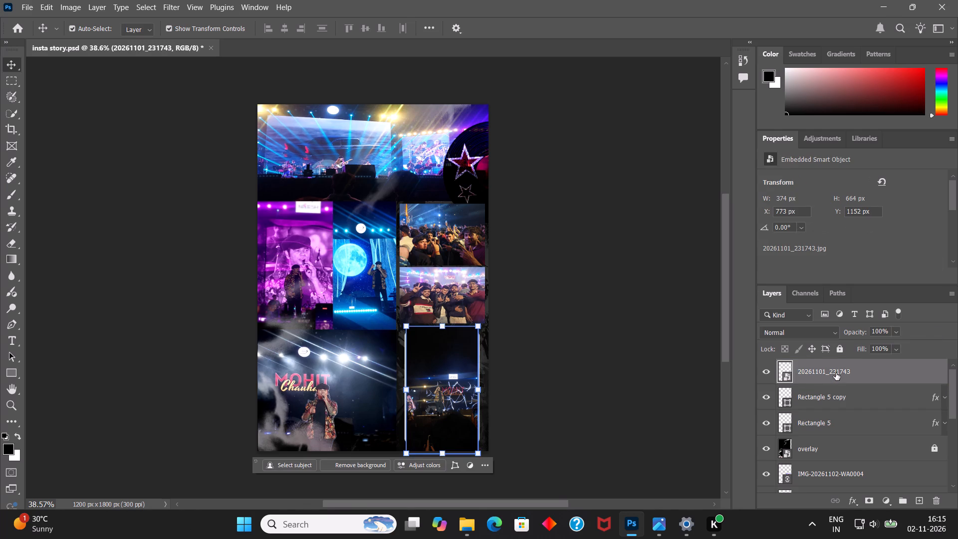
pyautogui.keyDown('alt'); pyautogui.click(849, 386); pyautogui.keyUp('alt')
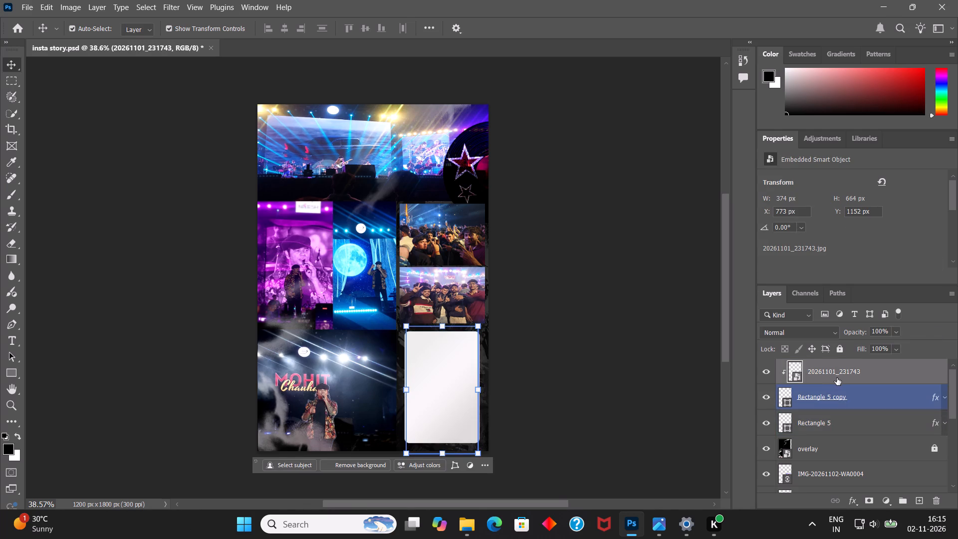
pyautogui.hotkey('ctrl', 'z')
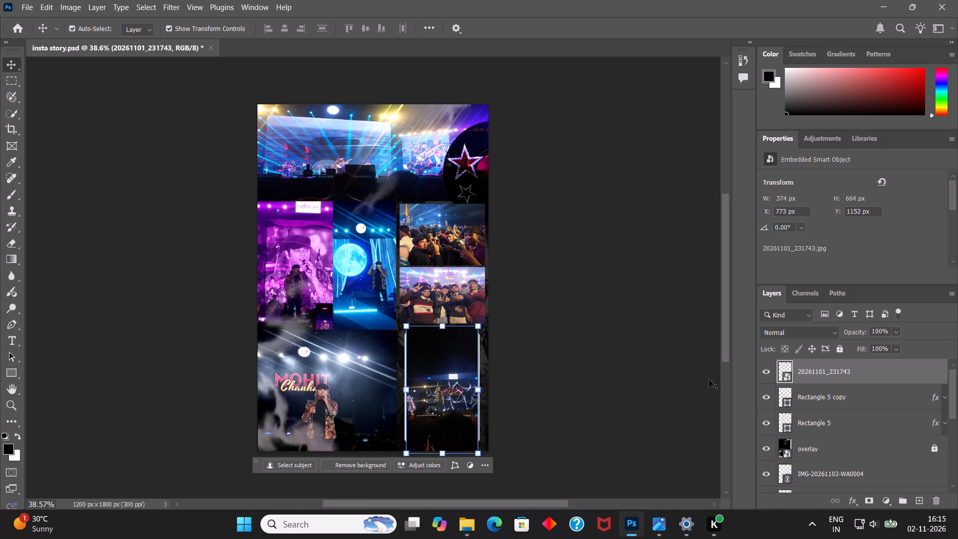
# Turn off the Gradient Overlay effect on the Rectangle 5 copy layer.
pyautogui.click(946, 401)
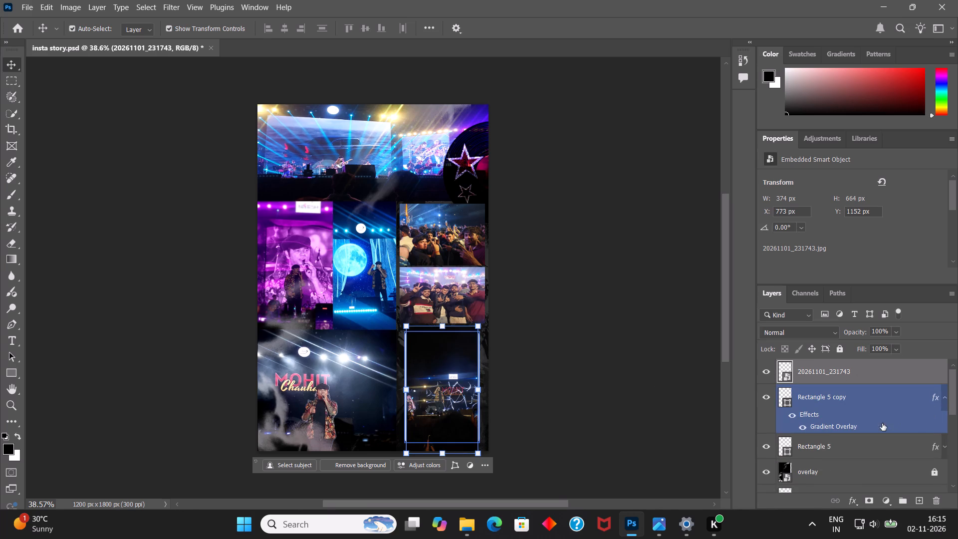
pyautogui.doubleClick(833, 428)
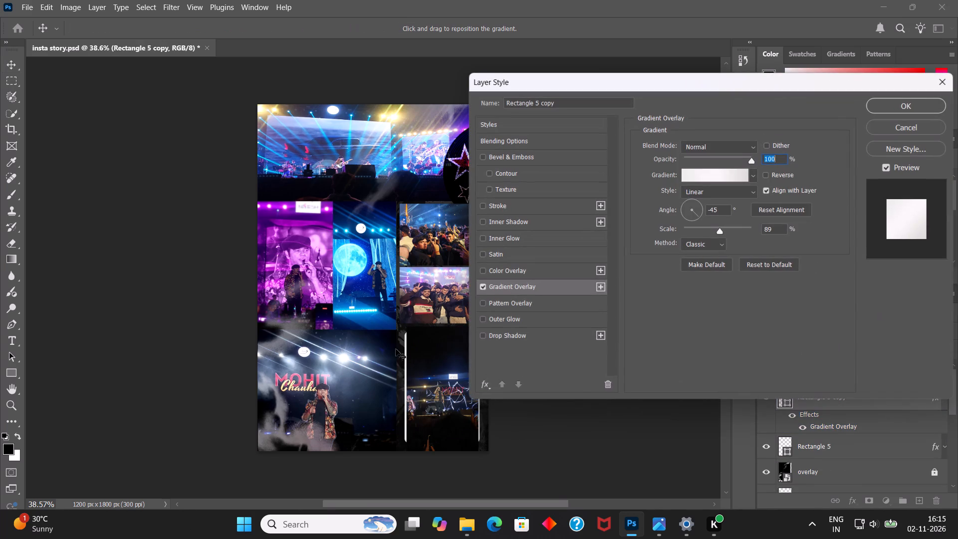
pyautogui.click(482, 290)
pyautogui.click(900, 107)
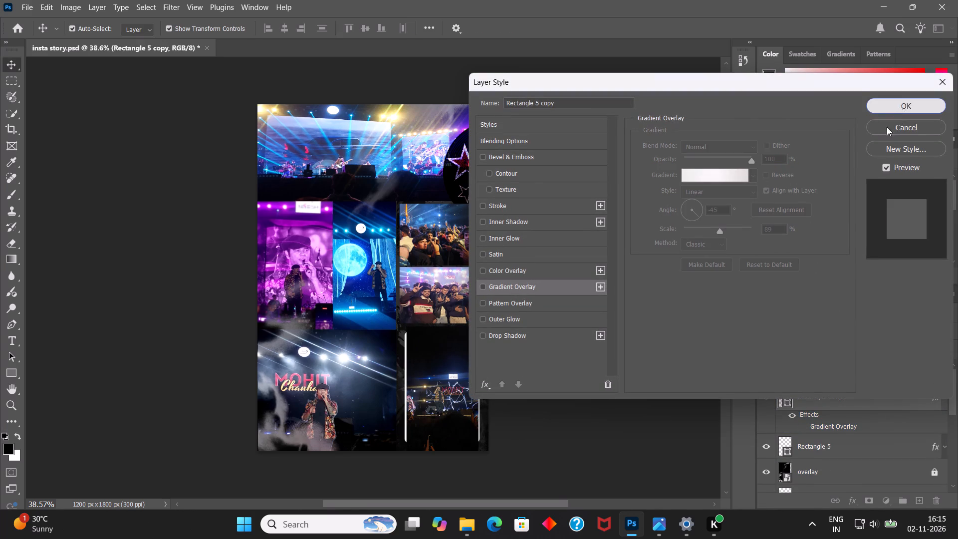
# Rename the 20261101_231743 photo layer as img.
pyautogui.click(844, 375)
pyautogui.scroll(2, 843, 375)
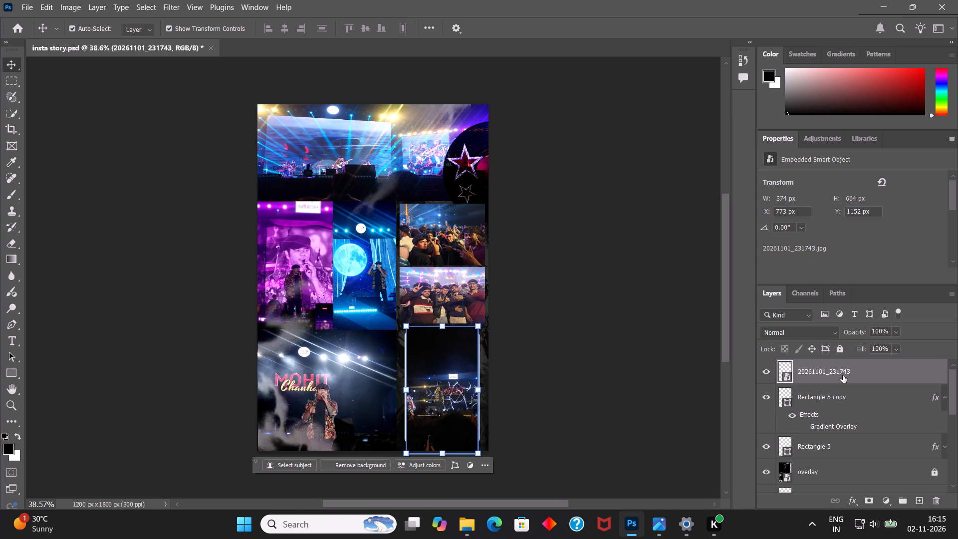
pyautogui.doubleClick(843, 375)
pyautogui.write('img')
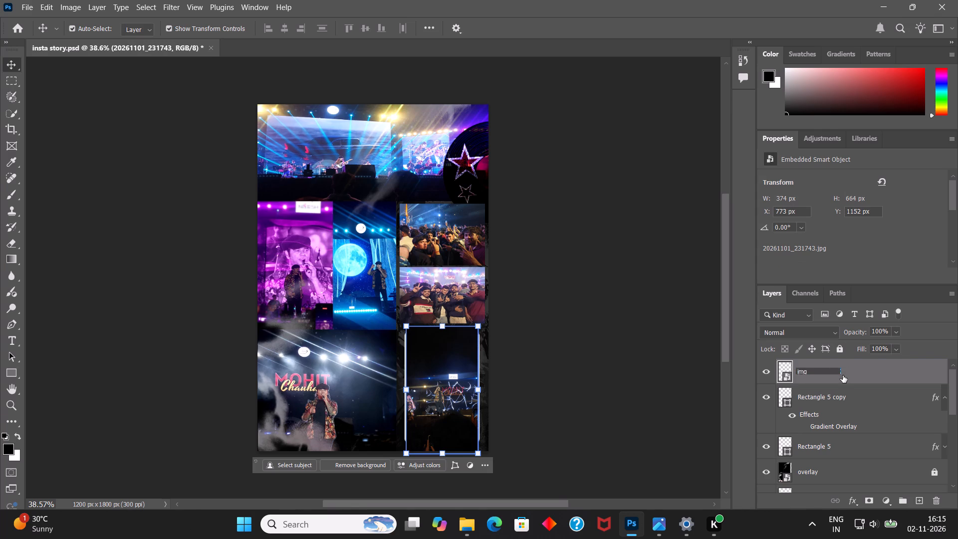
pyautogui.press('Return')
# Collapse the effects list of the Rectangle 5 copy layer and save the document.
pyautogui.click(946, 397)
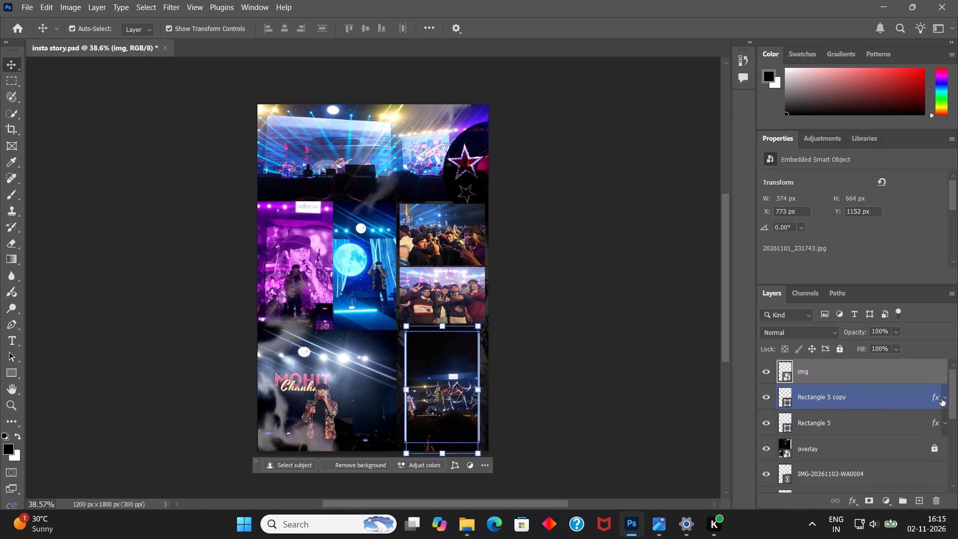
pyautogui.click(599, 398)
pyautogui.hotkey('ctrl', 's')
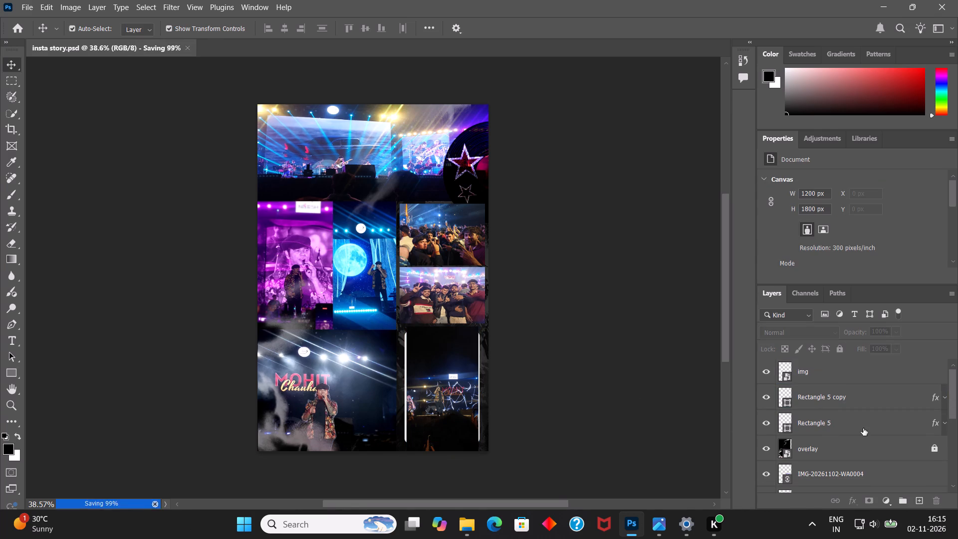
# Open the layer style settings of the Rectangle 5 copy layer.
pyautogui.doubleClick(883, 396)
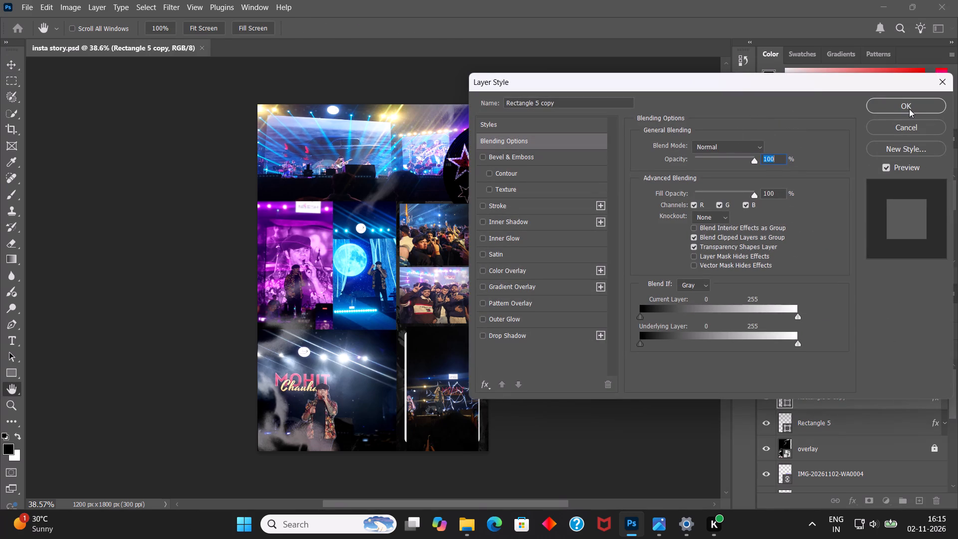
# Accept the layer style settings and clip the img photo layer to the Rectangle 5 copy shape.
pyautogui.click(909, 109)
pyautogui.click(824, 375)
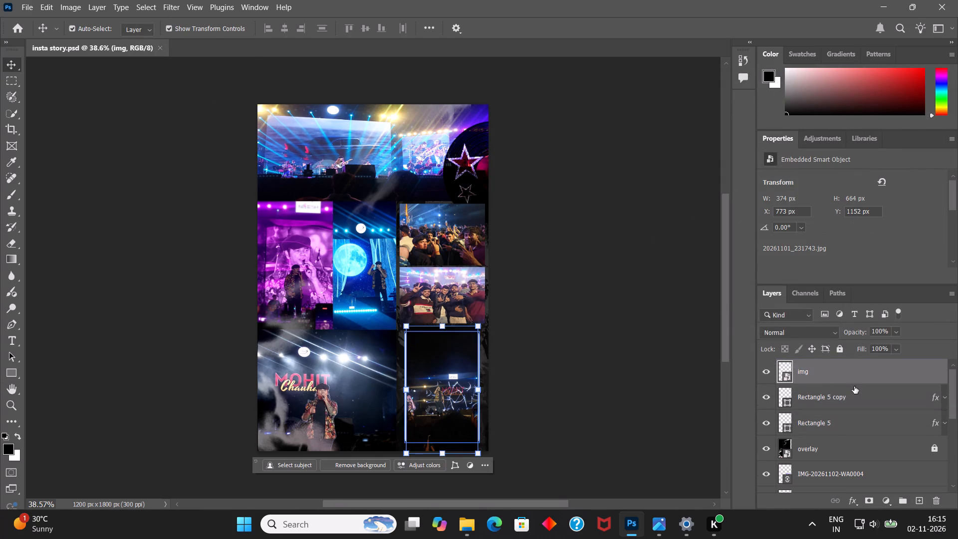
pyautogui.keyDown('alt'); pyautogui.click(864, 383); pyautogui.keyUp('alt')
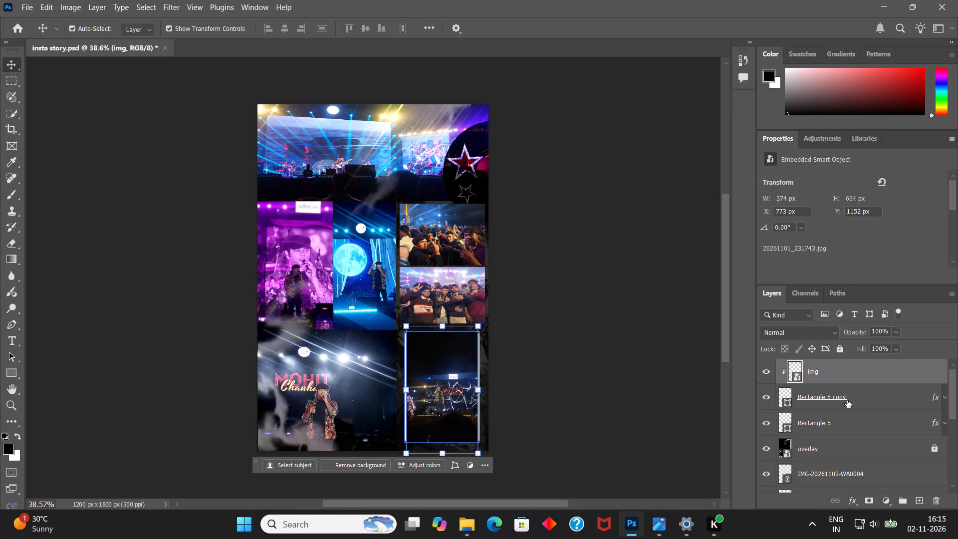
pyautogui.click(635, 381)
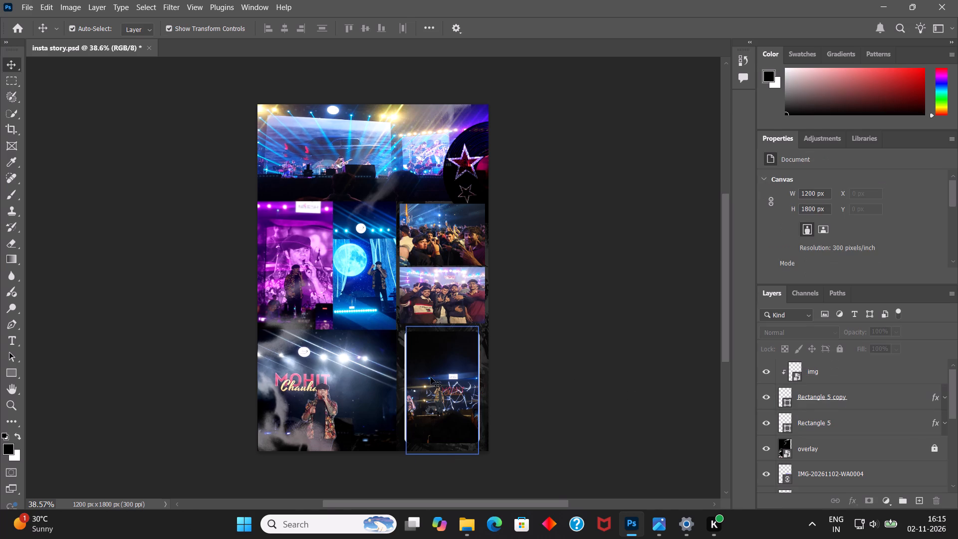
# Scale the clipped img photo down to about 337 by 589 px, keeping its lower-left corner in place.
pyautogui.click(451, 381)
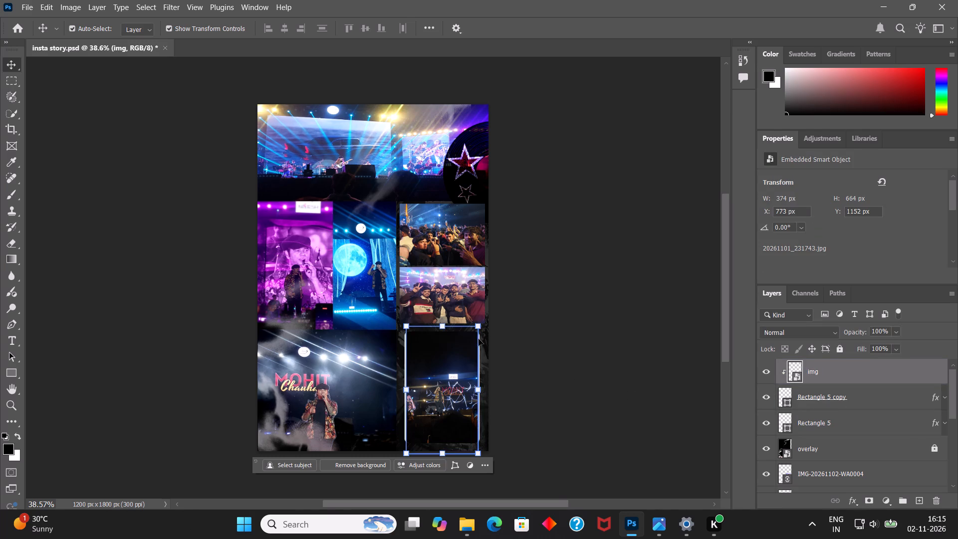
pyautogui.keyDown('shift'); pyautogui.moveTo(479, 326); pyautogui.dragTo(475, 340); pyautogui.keyUp('shift')
pyautogui.click(554, 369)
pyautogui.click(616, 31)
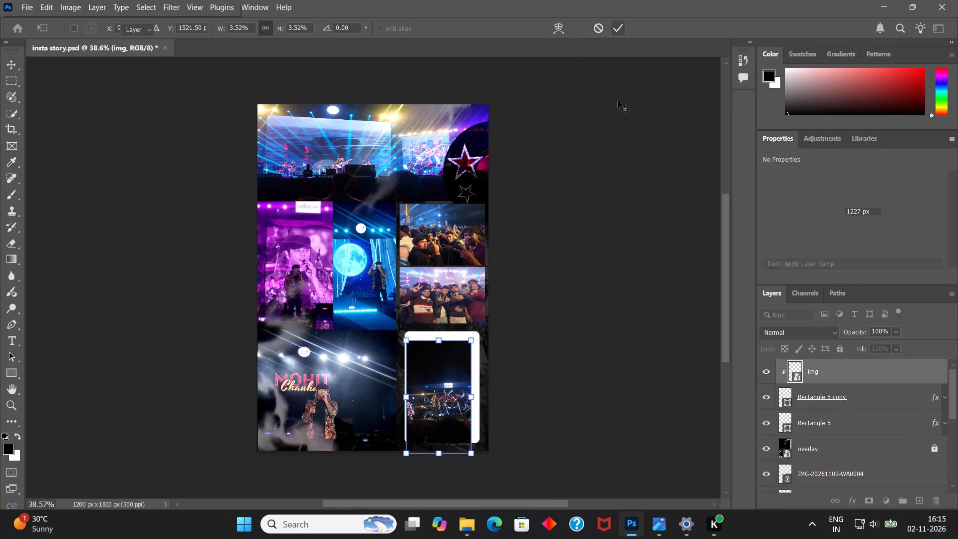
pyautogui.click(585, 254)
# Examine the shapes behind the clipped photo by toggling the visibility of the Rectangle 5 and Rectangle 5 copy layers.
pyautogui.click(436, 372)
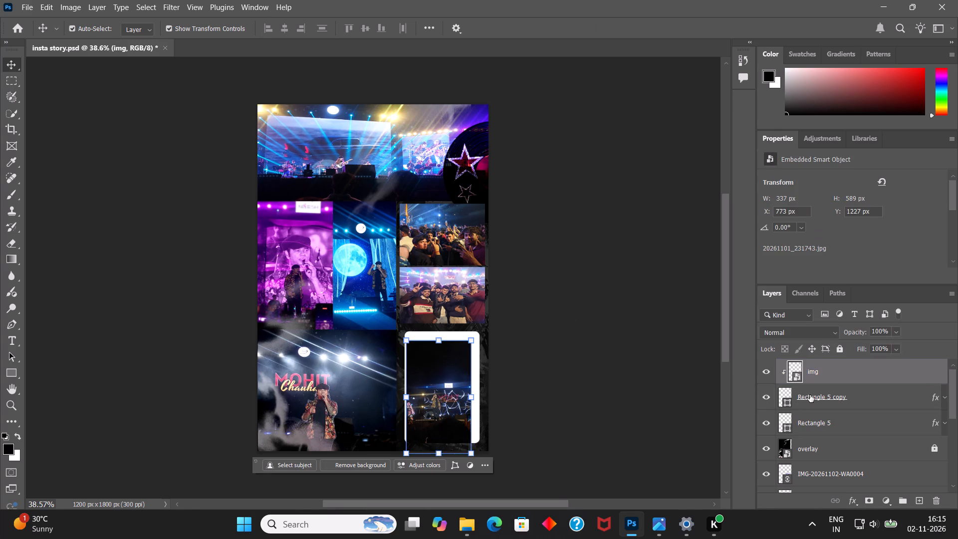
pyautogui.click(864, 399)
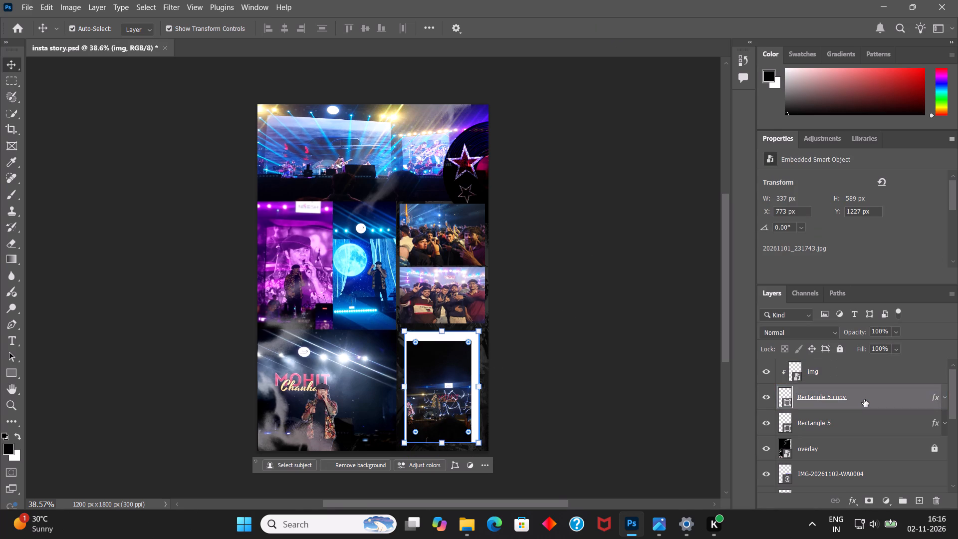
pyautogui.click(845, 428)
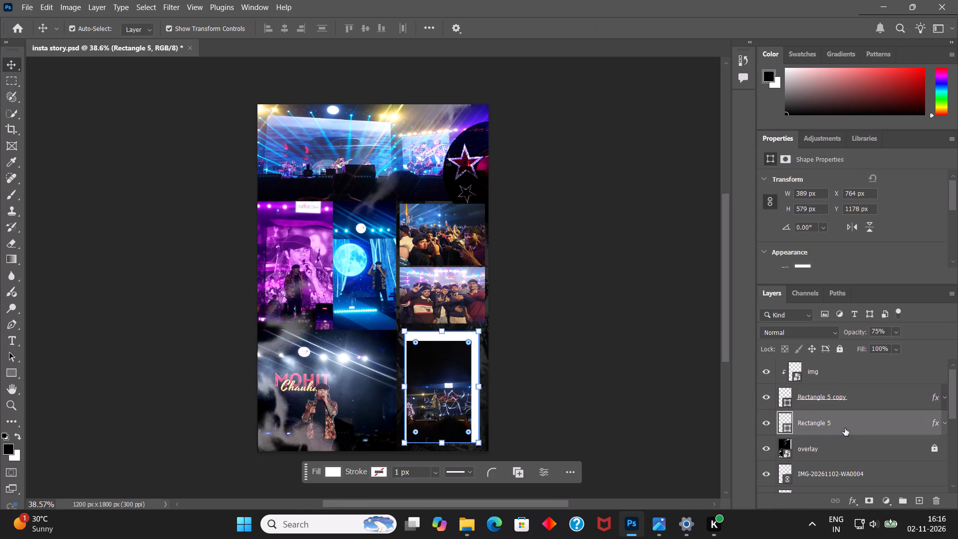
pyautogui.click(764, 427)
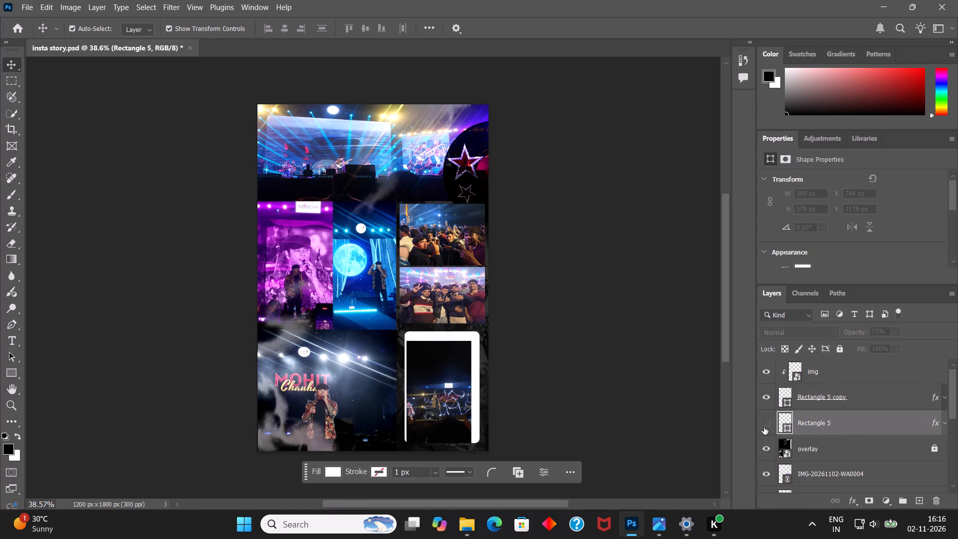
pyautogui.click(766, 401)
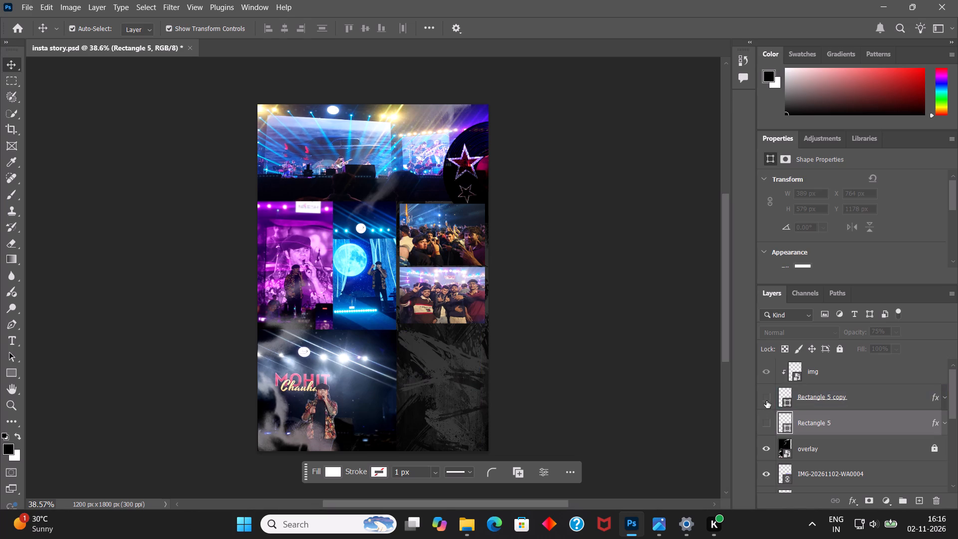
pyautogui.click(766, 401)
pyautogui.click(765, 401)
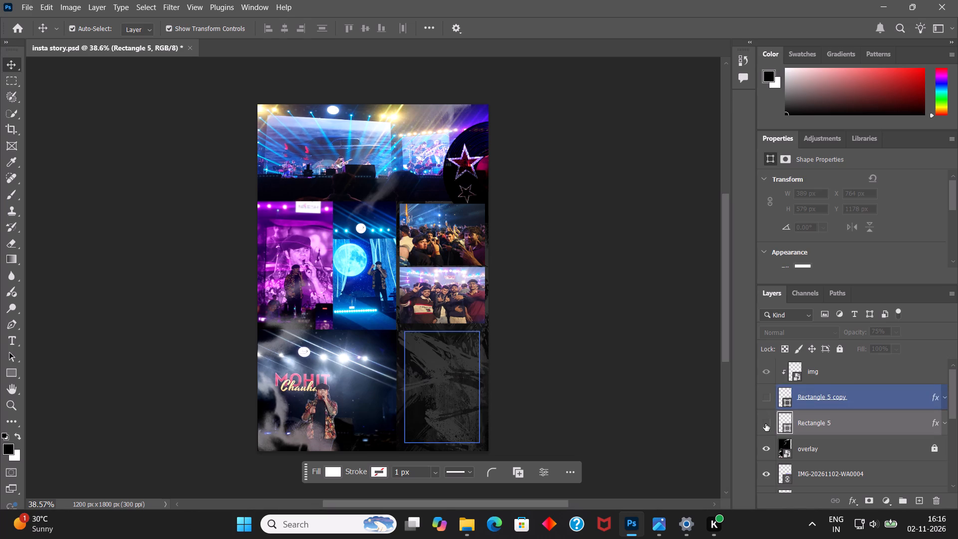
pyautogui.click(765, 424)
pyautogui.click(765, 424)
pyautogui.click(765, 424)
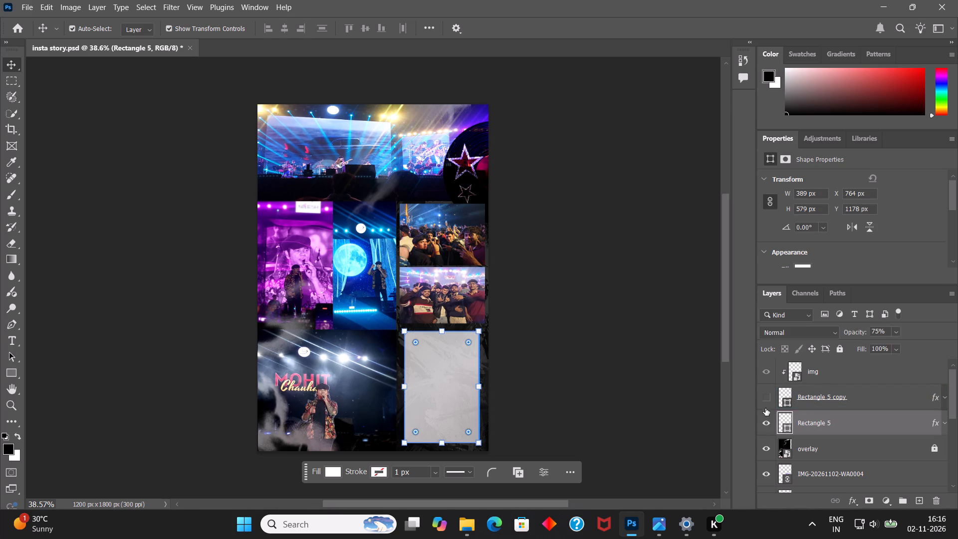
pyautogui.click(767, 397)
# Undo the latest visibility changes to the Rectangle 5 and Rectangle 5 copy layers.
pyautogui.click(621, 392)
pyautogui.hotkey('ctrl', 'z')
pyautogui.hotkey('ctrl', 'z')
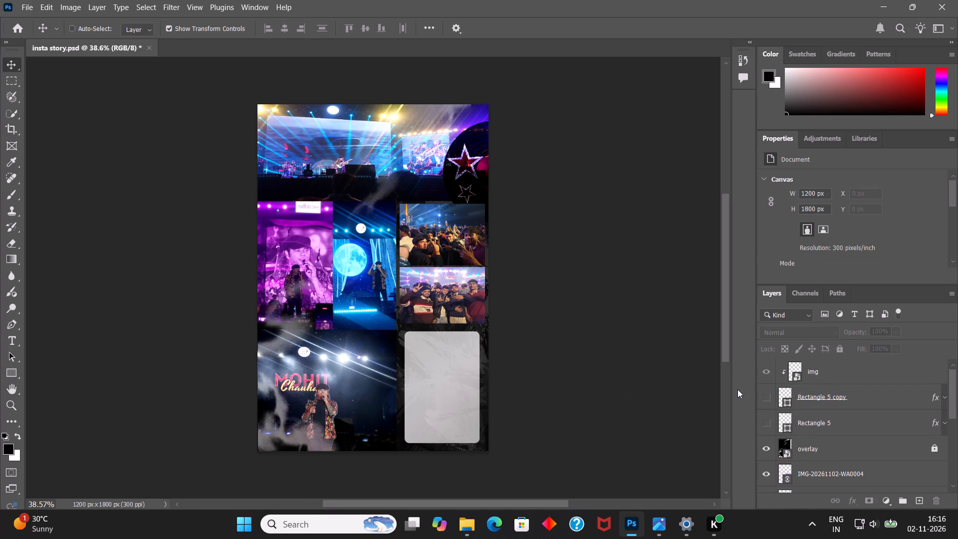
# Undo the recent clipping, renaming, effect, opacity and reordering changes, back to Rectangle 5 copy sitting above the 20261101_231743 photo.
pyautogui.hotkey('ctrl', 'z')
pyautogui.hotkey('ctrl', 'z')
pyautogui.hotkey('ctrl', 'z')
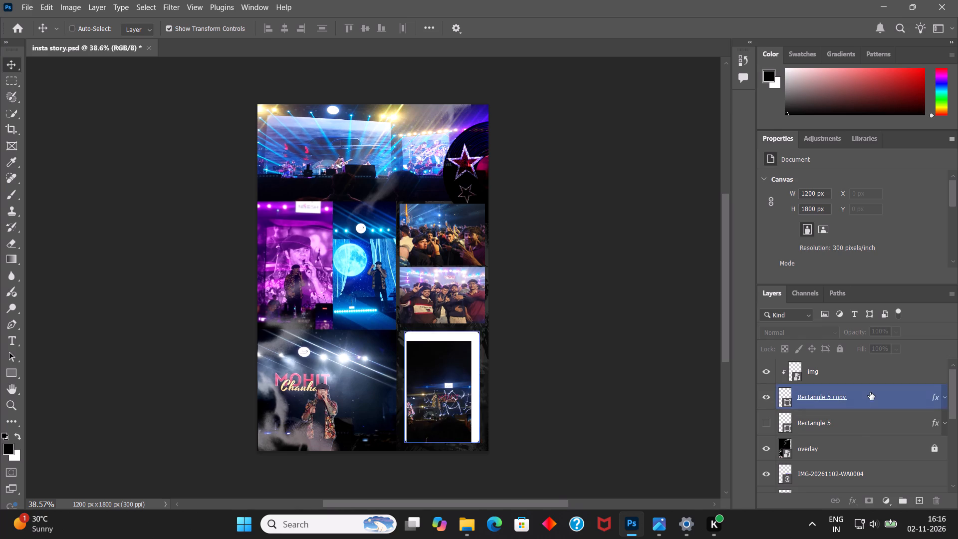
pyautogui.hotkey('ctrl', 'z')
pyautogui.hotkey('ctrl', 'z')
pyautogui.hotkey('ctrl', 'z')
pyautogui.hotkey('ctrl', 'z')
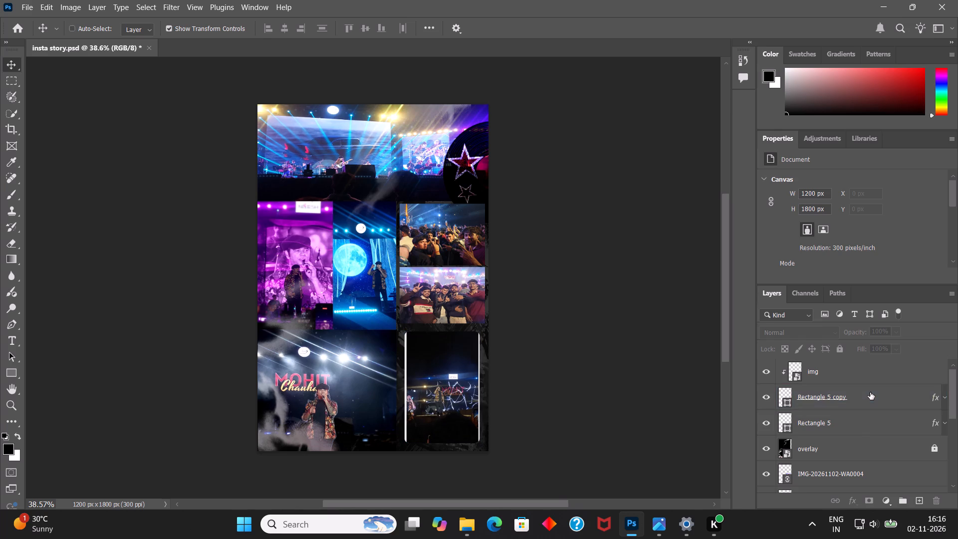
pyautogui.hotkey('ctrl', 'z')
pyautogui.hotkey('ctrl', 'z')
pyautogui.hotkey('ctrl', 'z')
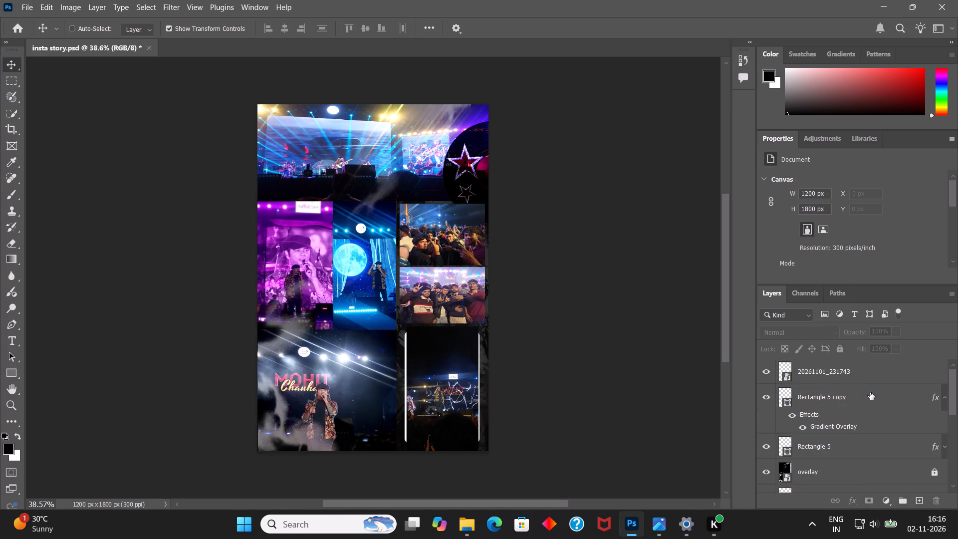
pyautogui.hotkey('ctrl', 'z')
pyautogui.hotkey('ctrl', 'z')
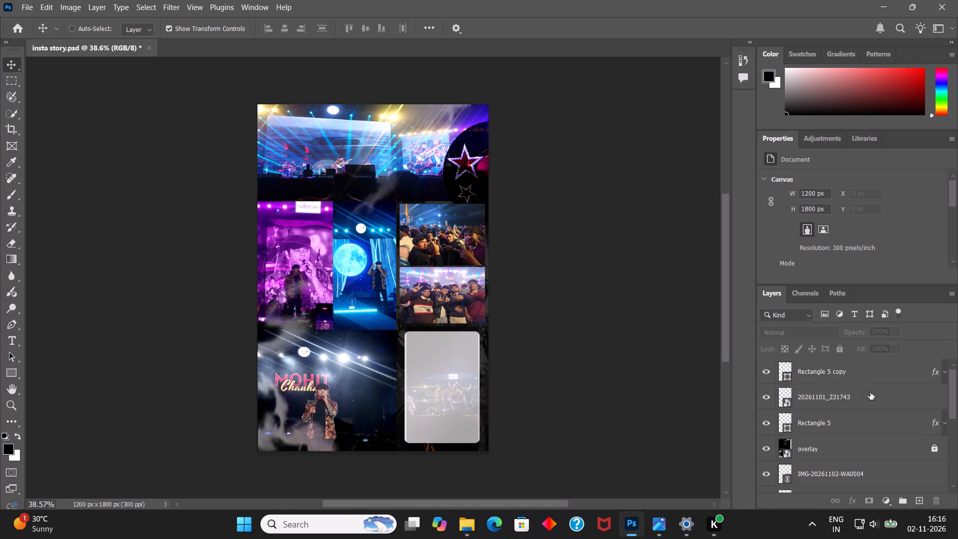
# Delete the Rectangle 5 copy layer.
pyautogui.scroll(3, 874, 392)
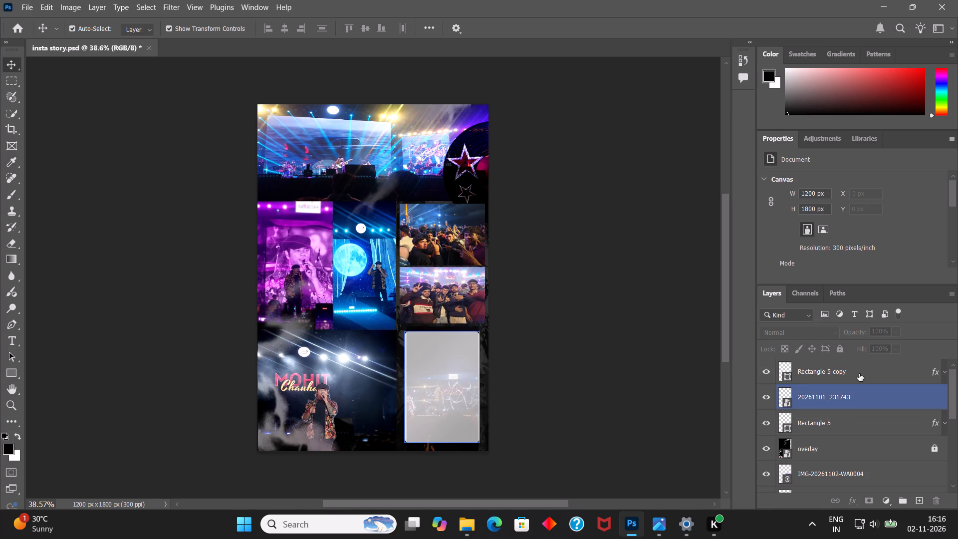
pyautogui.click(859, 374)
pyautogui.press('Delete')
pyautogui.click(638, 324)
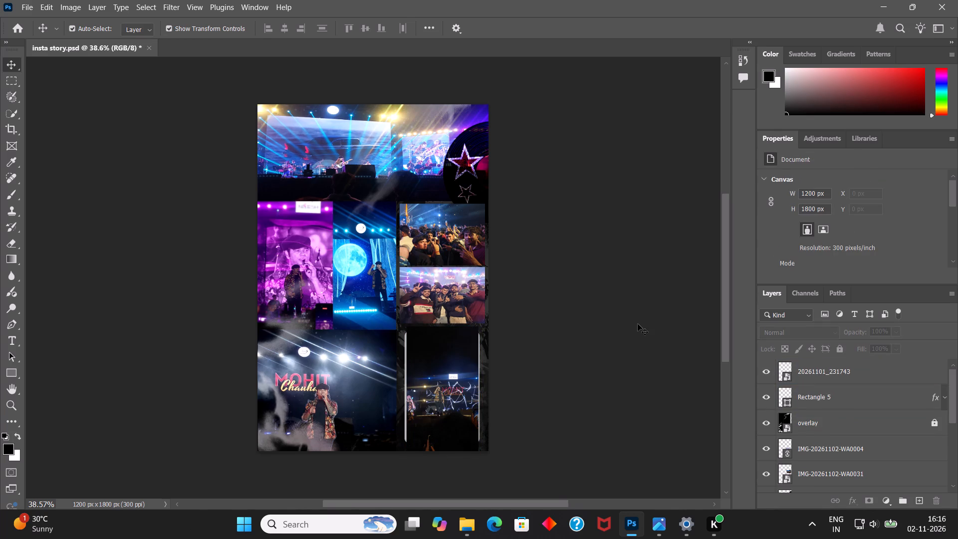
pyautogui.rightClick(539, 0)
pyautogui.click(497, 0)
# Draw a white rectangle about 330 by 460 px over the stage photo, inside the card's edges.
pyautogui.click(14, 374)
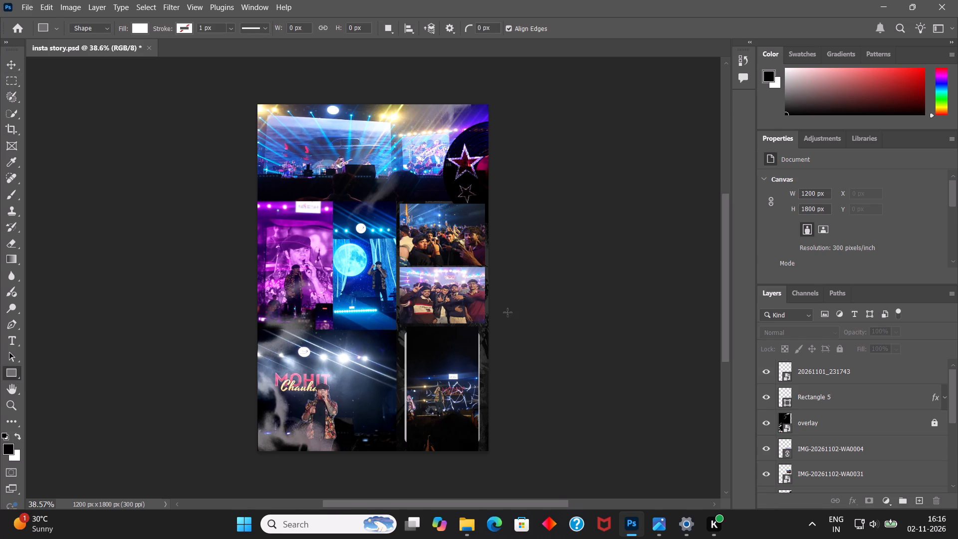
pyautogui.moveTo(413, 338); pyautogui.dragTo(471, 430)
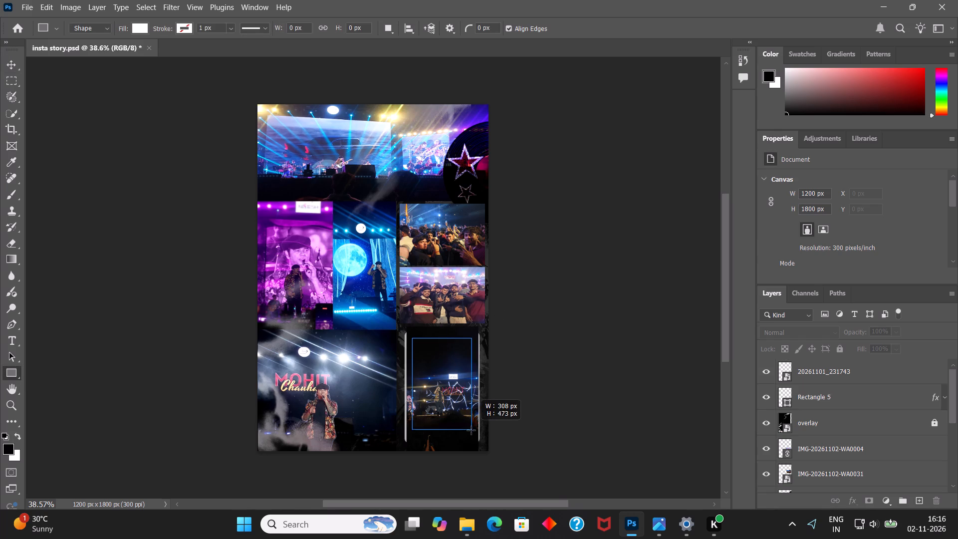
pyautogui.moveTo(471, 430); pyautogui.dragTo(475, 429)
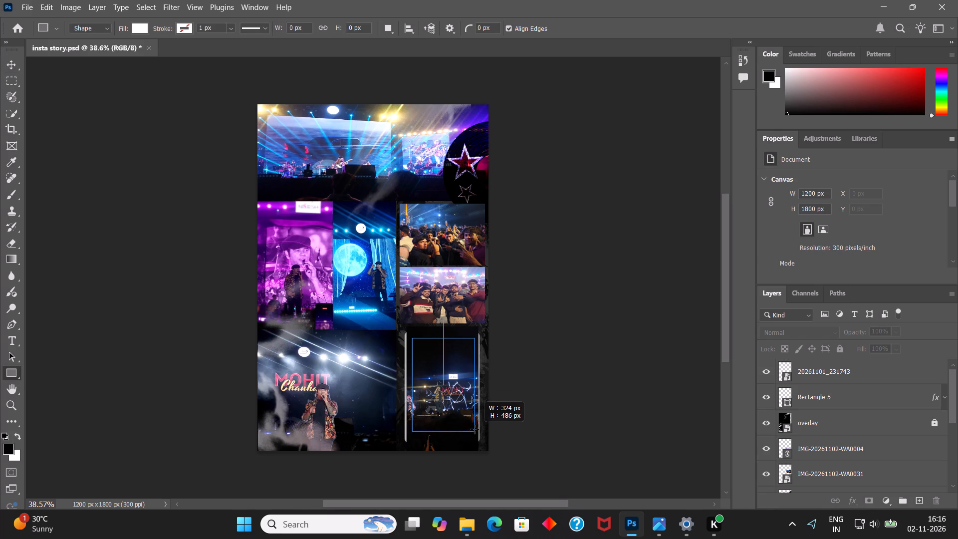
pyautogui.moveTo(475, 429); pyautogui.dragTo(473, 427)
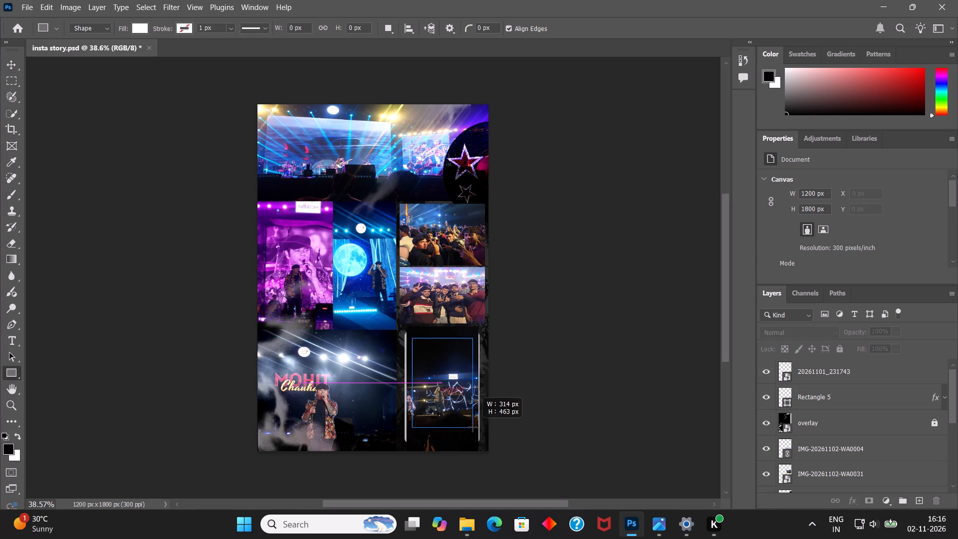
pyautogui.moveTo(473, 427); pyautogui.dragTo(476, 426)
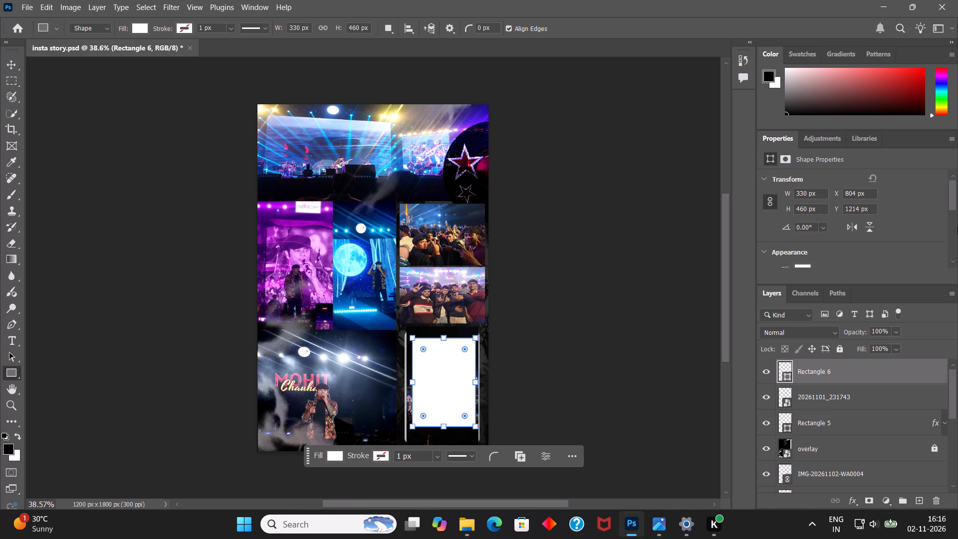
# Set the corner radius of the Rectangle 6 shape to 25 px.
pyautogui.scroll(-9, 957, 224)
pyautogui.moveTo(815, 250); pyautogui.dragTo(758, 249)
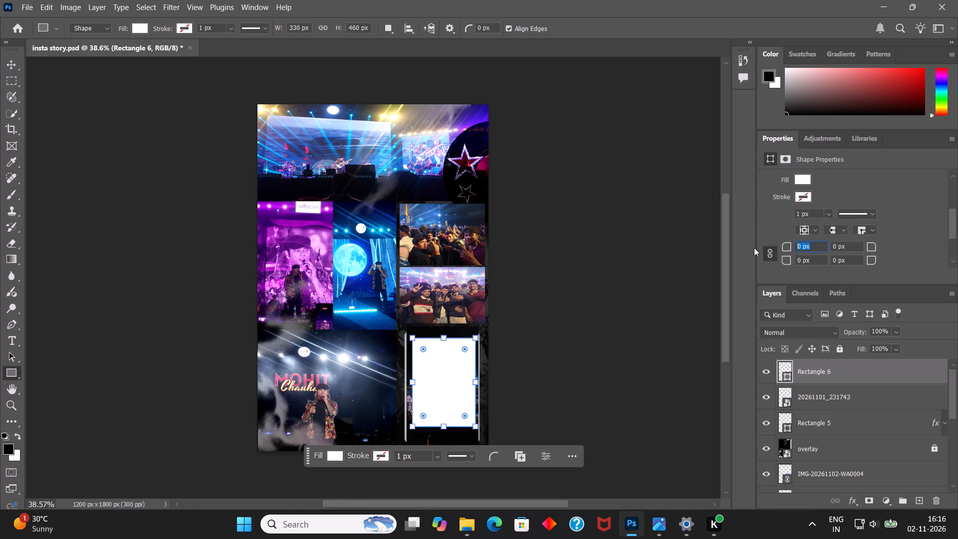
pyautogui.write('25')
pyautogui.press('Return')
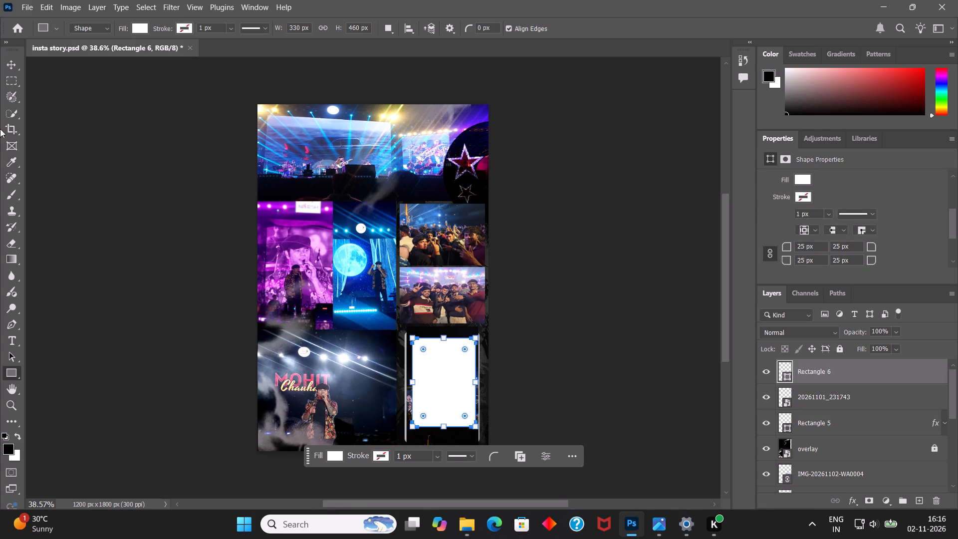
# Move the 20261101_231743 photo layer above Rectangle 6 in the layer order.
pyautogui.click(5, 67)
pyautogui.click(675, 267)
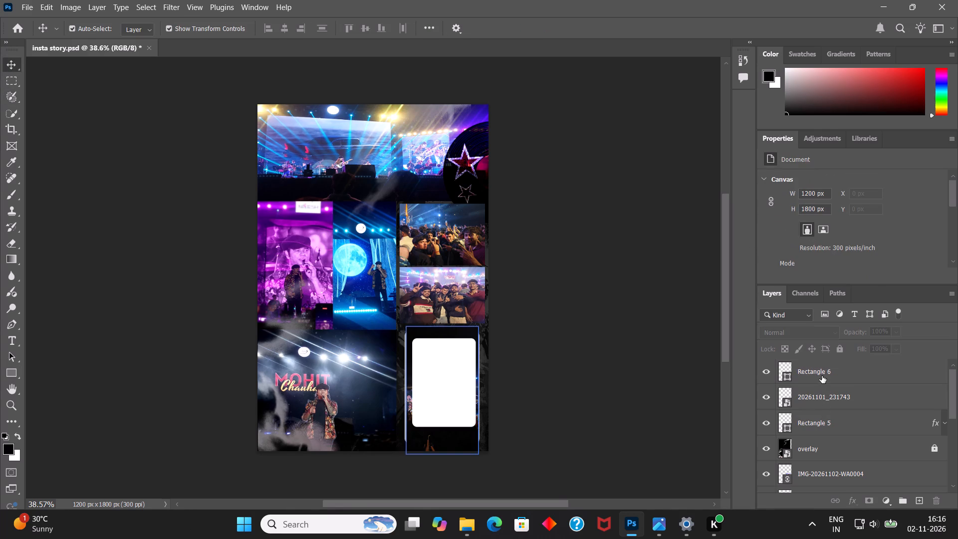
pyautogui.click(822, 376)
pyautogui.moveTo(824, 394); pyautogui.dragTo(825, 365)
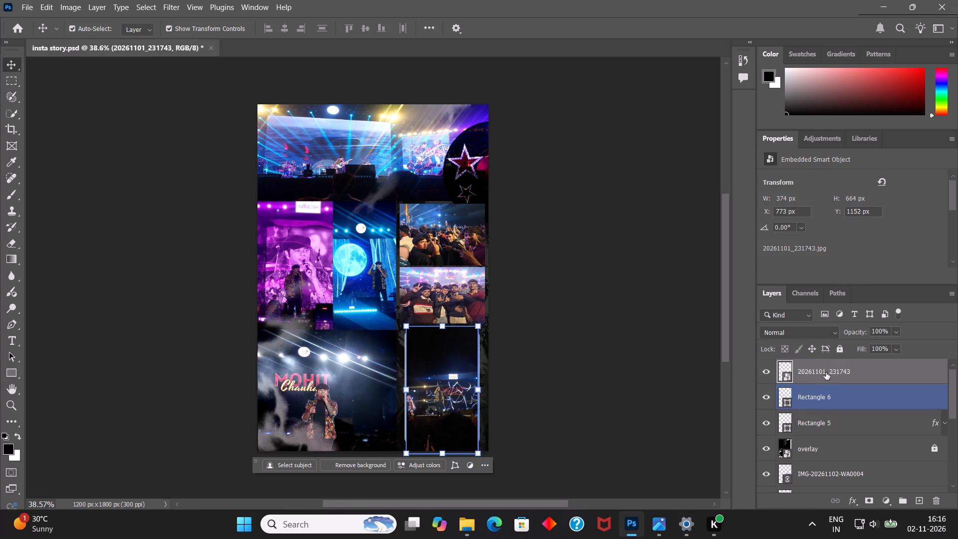
# Rename the 20261101_231743 photo layer as img.
pyautogui.doubleClick(826, 372)
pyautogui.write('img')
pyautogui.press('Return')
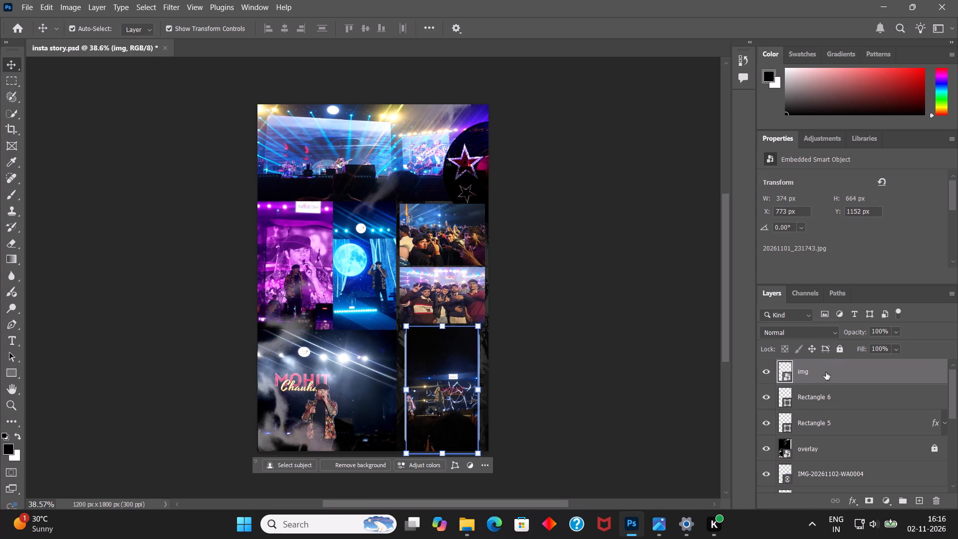
# Clip the img photo layer to the rounded Rectangle 6 shape with a clipping mask.
pyautogui.click(639, 356)
pyautogui.click(839, 374)
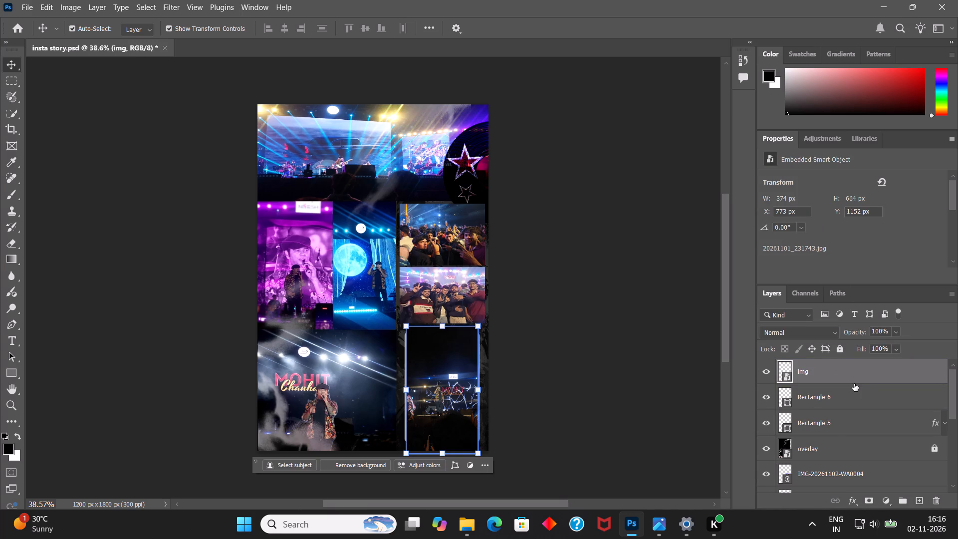
pyautogui.keyDown('alt'); pyautogui.click(858, 384); pyautogui.keyUp('alt')
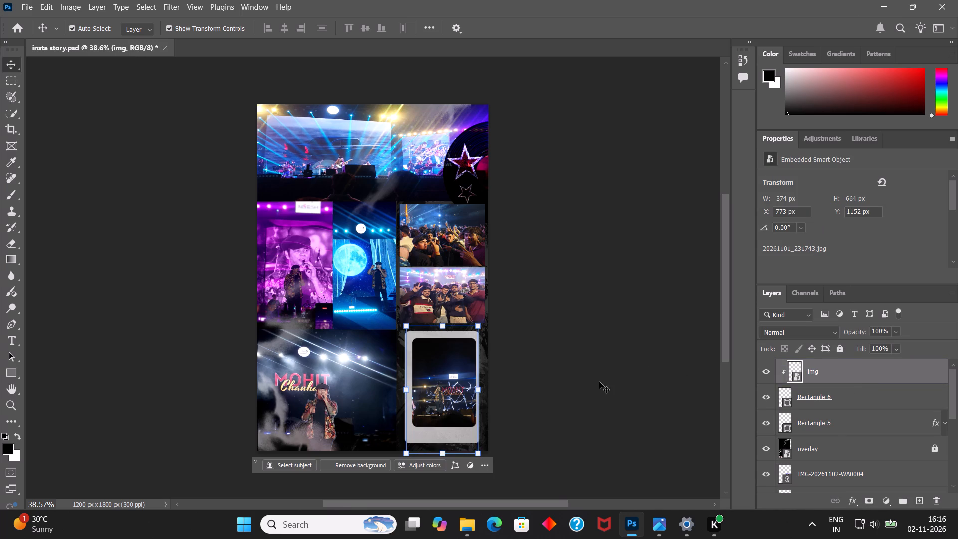
pyautogui.click(599, 382)
# Group the clipped img layer together with Rectangle 6.
pyautogui.click(834, 372)
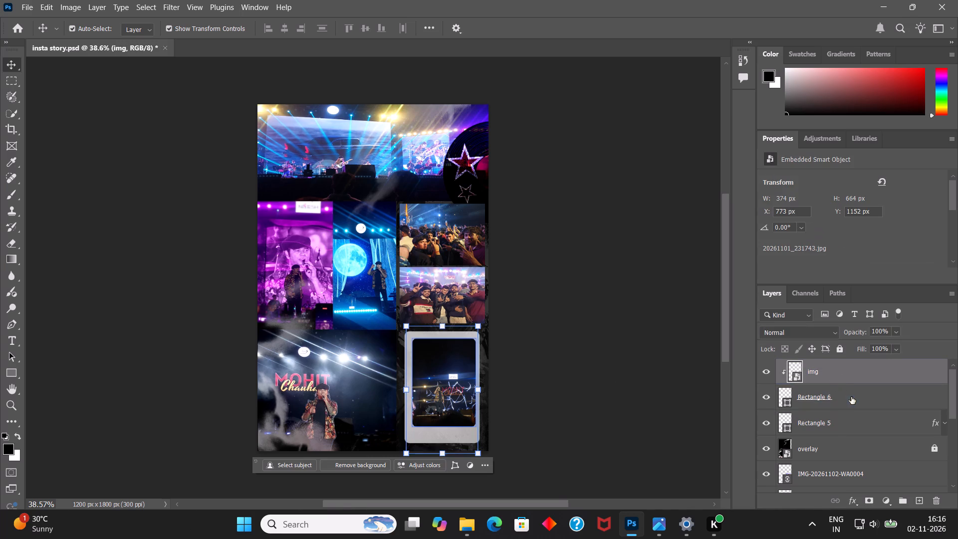
pyautogui.keyDown('ctrl'); pyautogui.click(851, 397); pyautogui.keyUp('ctrl')
pyautogui.hotkey('ctrl', 'g')
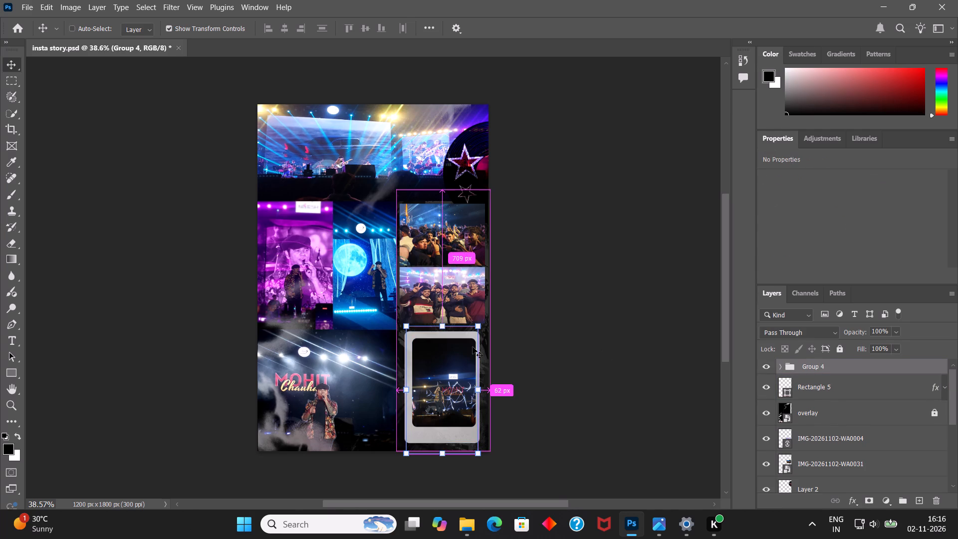
# Scale Group 4 proportionally to about 113% and position it inside the Rectangle 5 card, centred near X 950, Y 1512 px.
pyautogui.hotkey('ctrl', 't')
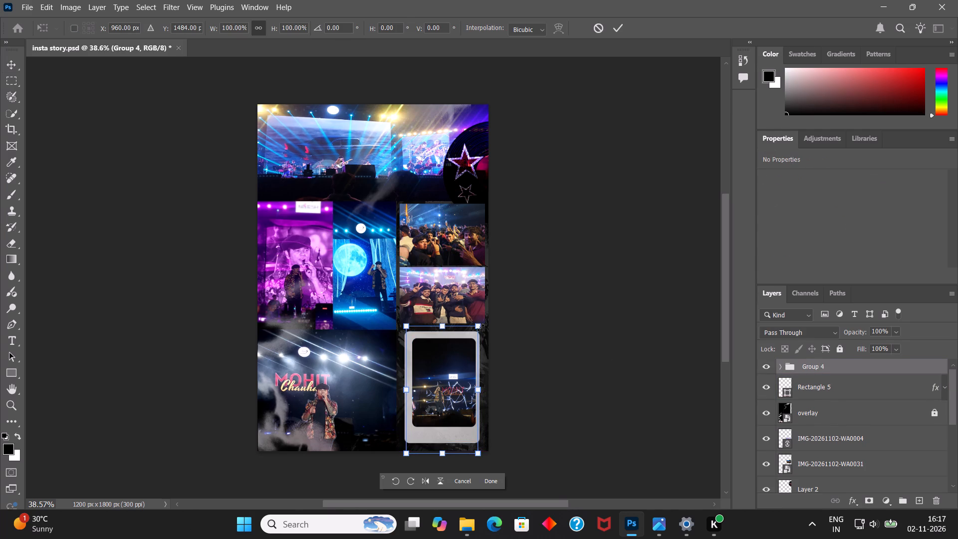
pyautogui.moveTo(480, 327); pyautogui.dragTo(492, 311)
pyautogui.moveTo(467, 360); pyautogui.dragTo(459, 372)
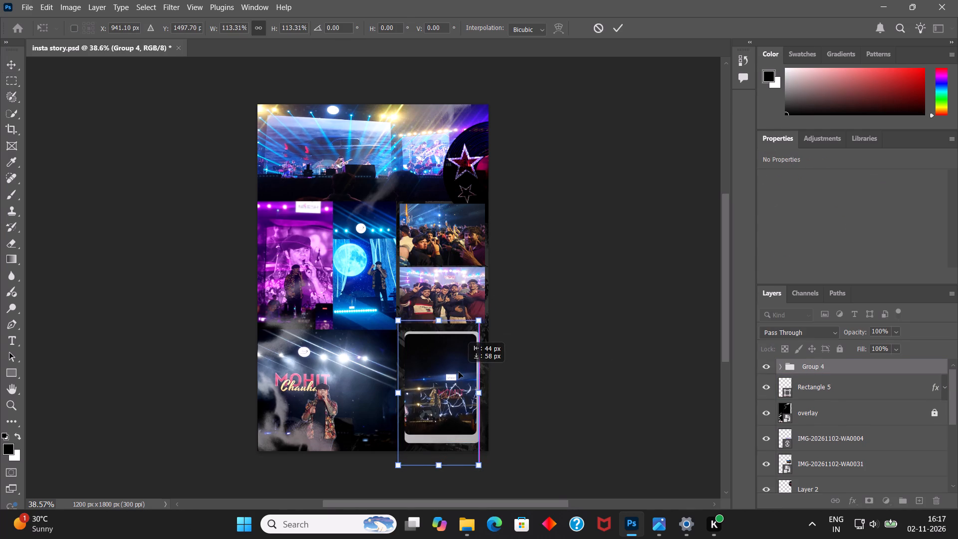
pyautogui.moveTo(459, 372); pyautogui.dragTo(461, 373)
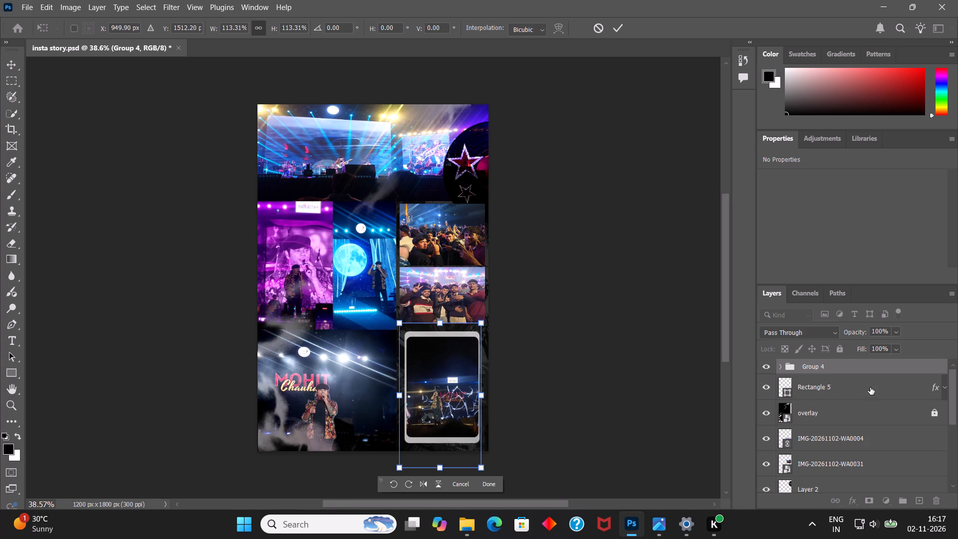
# Align Group 4 and the Rectangle 5 card on their horizontal centres.
pyautogui.keyDown('ctrl'); pyautogui.click(837, 389); pyautogui.keyUp('ctrl')
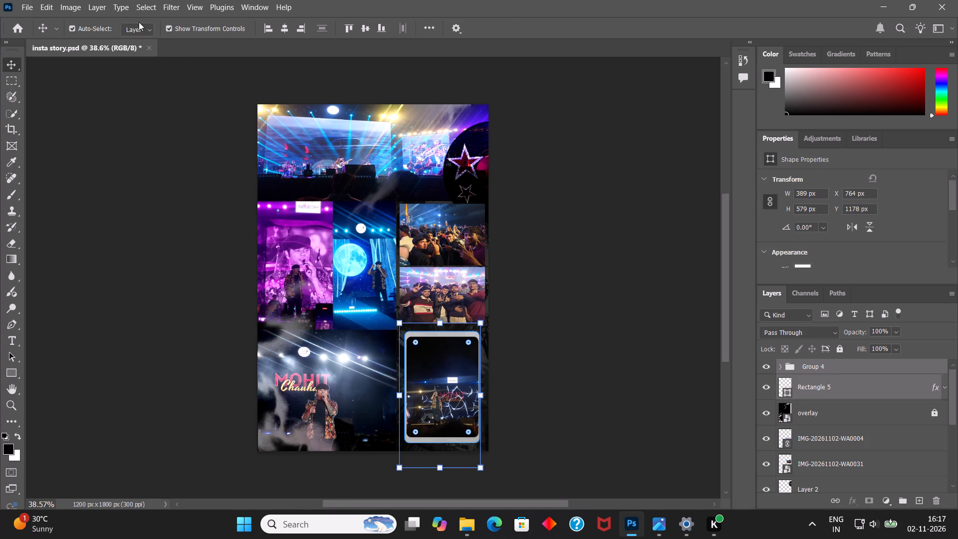
pyautogui.click(283, 32)
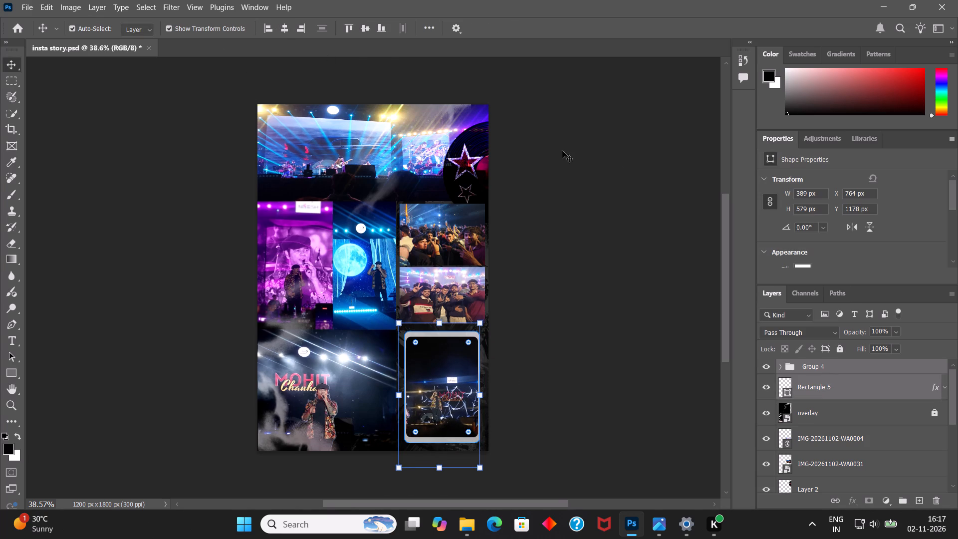
# Move Group 4 up slightly on the card and scale it proportionally to about 93.6%.
pyautogui.click(836, 368)
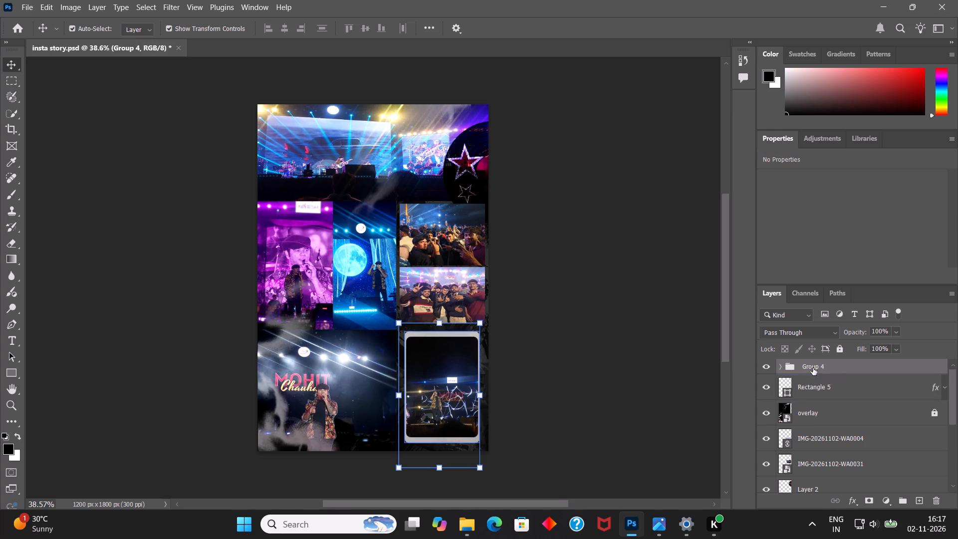
pyautogui.hotkey('ctrl', 't')
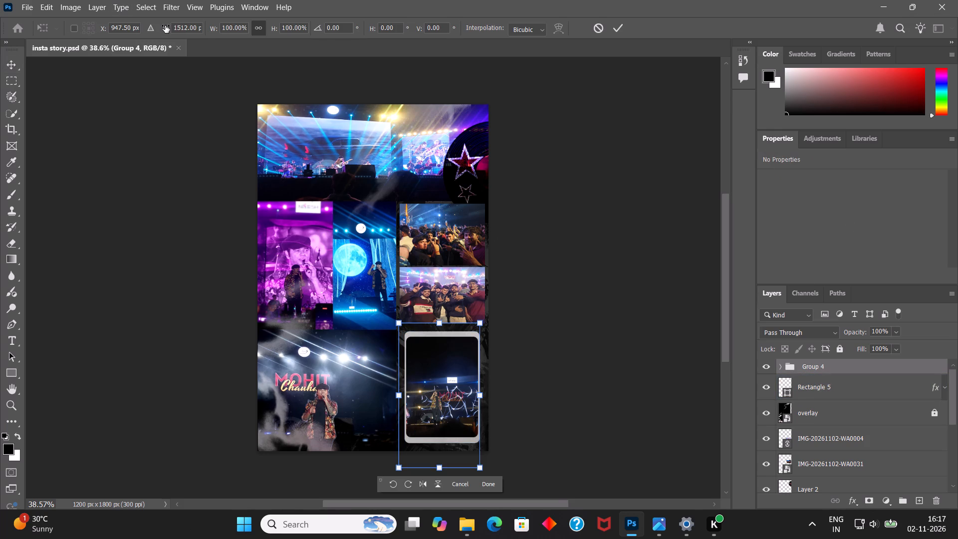
pyautogui.moveTo(165, 25); pyautogui.dragTo(153, 28)
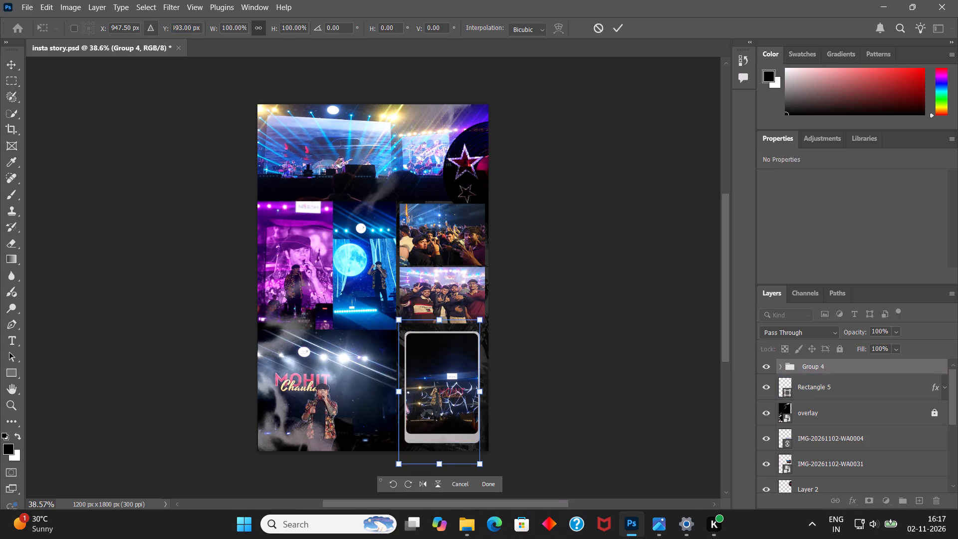
pyautogui.moveTo(479, 467); pyautogui.dragTo(475, 460)
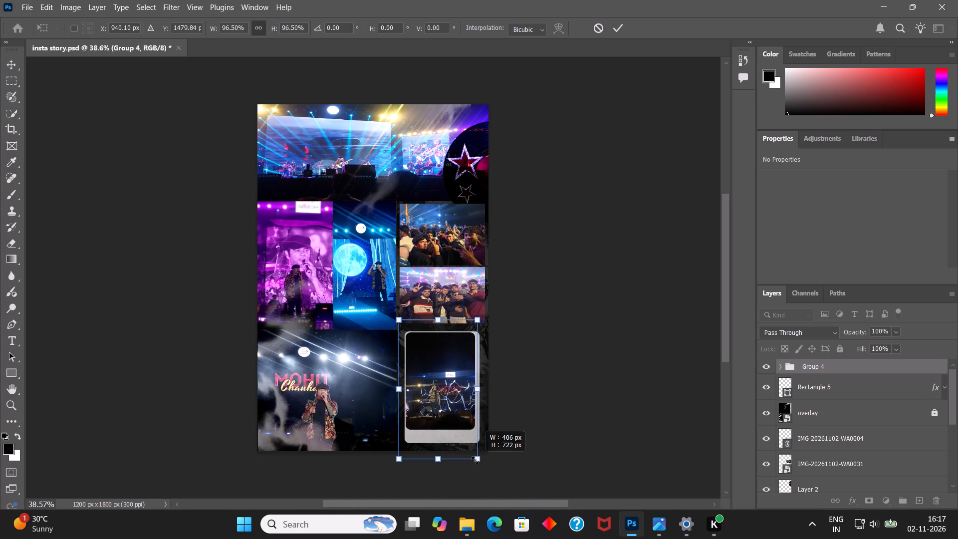
pyautogui.moveTo(475, 460); pyautogui.dragTo(475, 457)
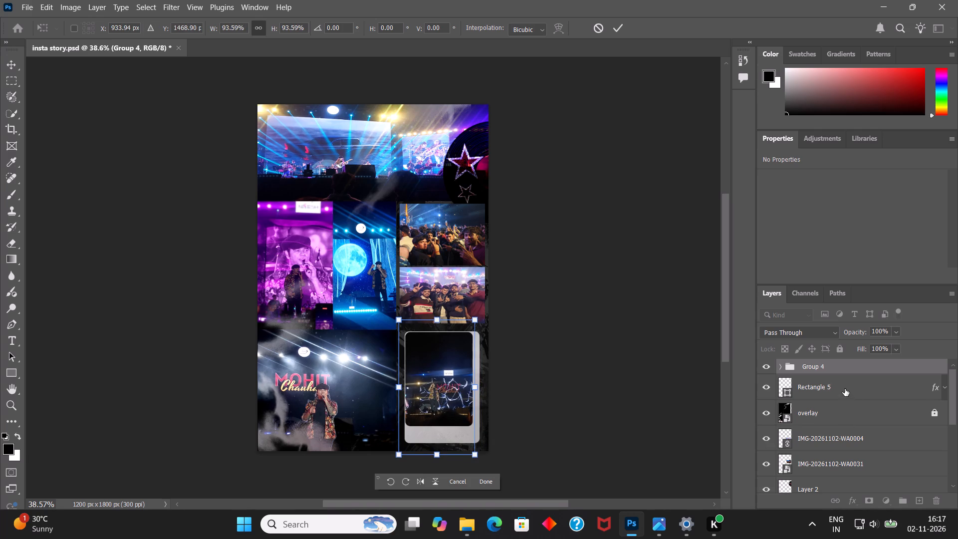
# Align Group 4 and the Rectangle 5 card on their horizontal centers, and save the document.
pyautogui.keyDown('ctrl'); pyautogui.click(845, 389); pyautogui.keyUp('ctrl')
pyautogui.click(282, 25)
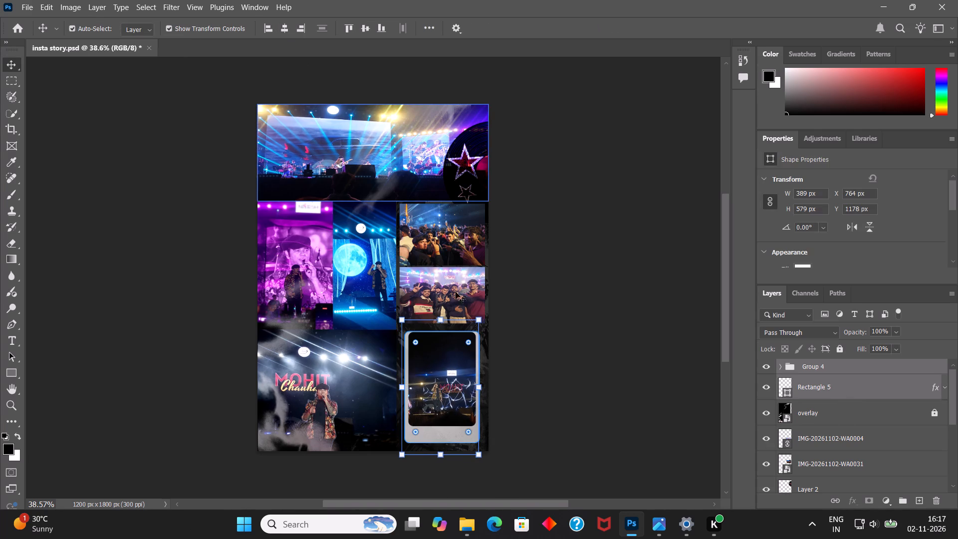
pyautogui.click(600, 362)
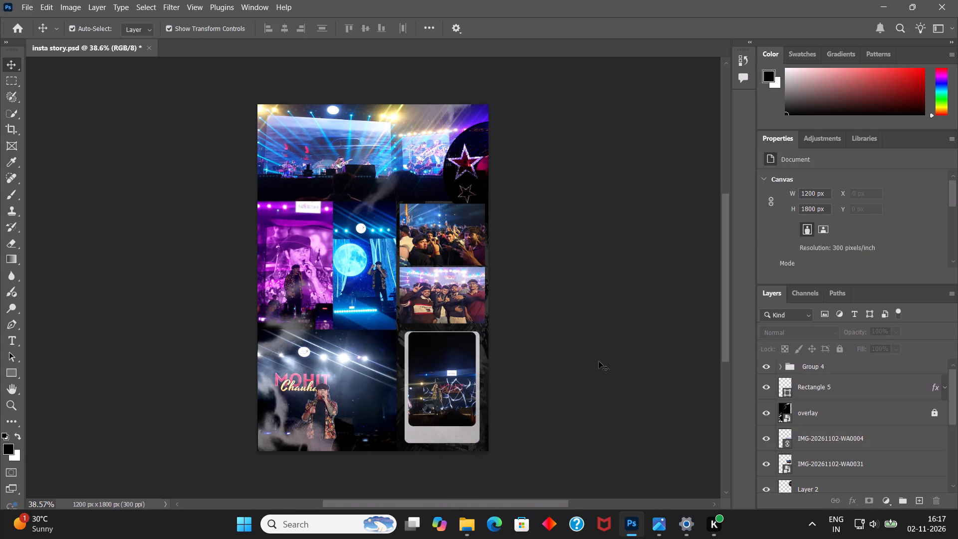
pyautogui.hotkey('ctrl', 's')
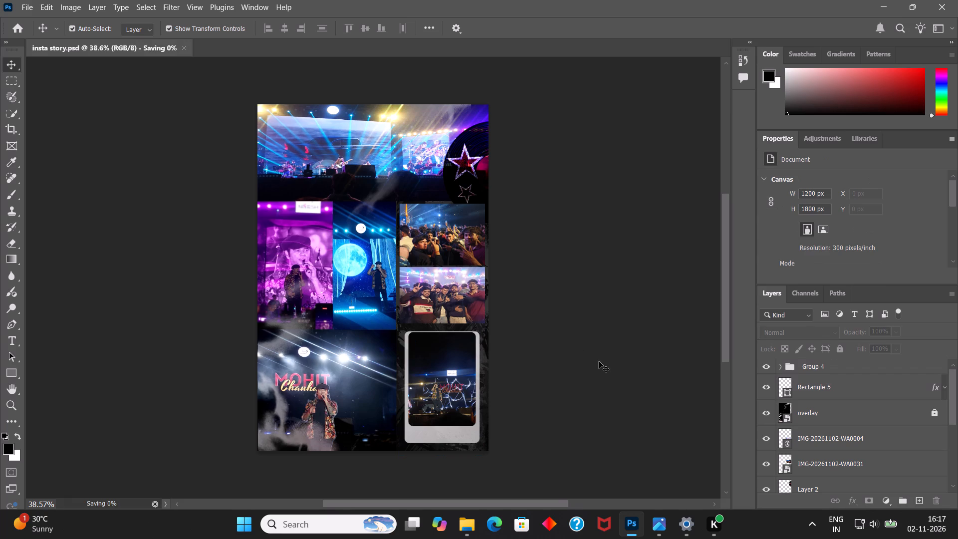
# Nudge Group 4 down by about 6 px within the card.
pyautogui.click(467, 385)
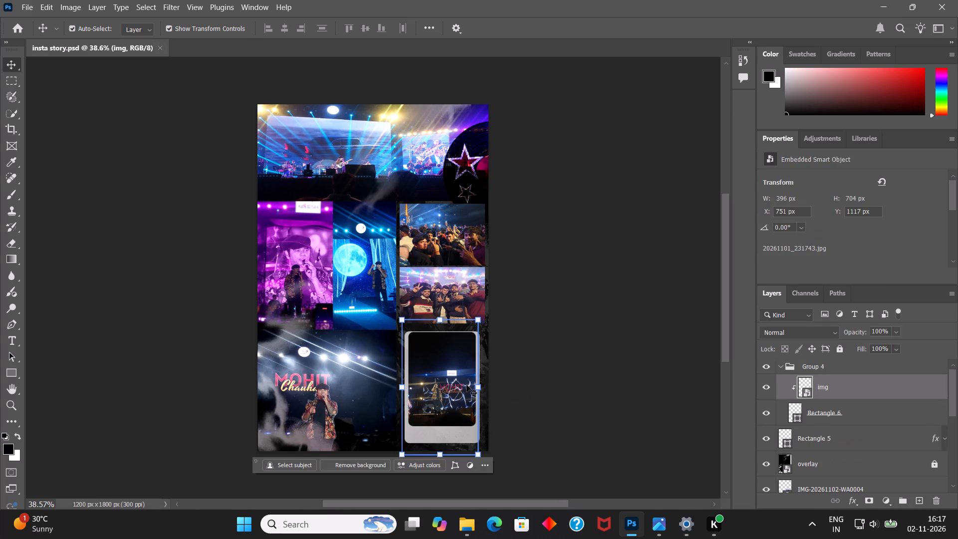
pyautogui.click(824, 374)
pyautogui.hotkey('ctrl', 't')
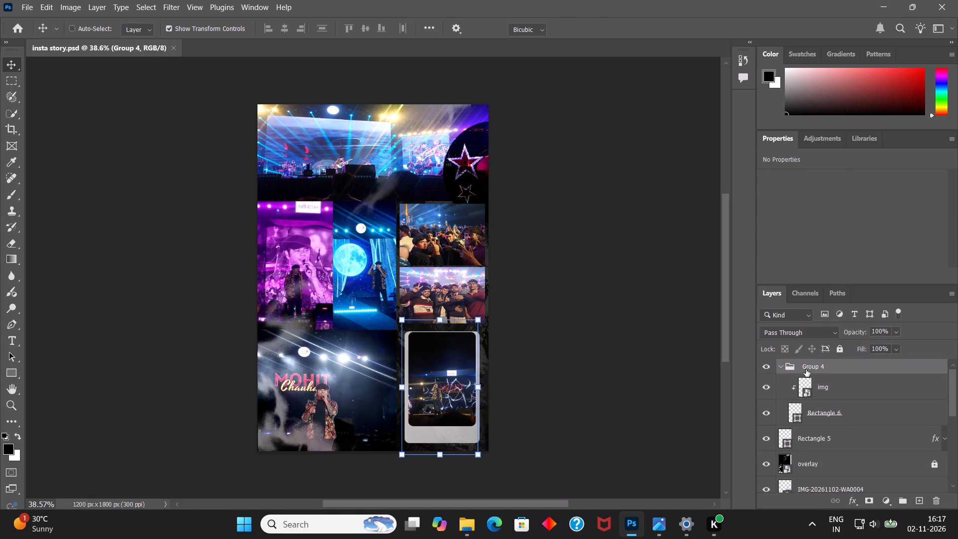
pyautogui.click(165, 30)
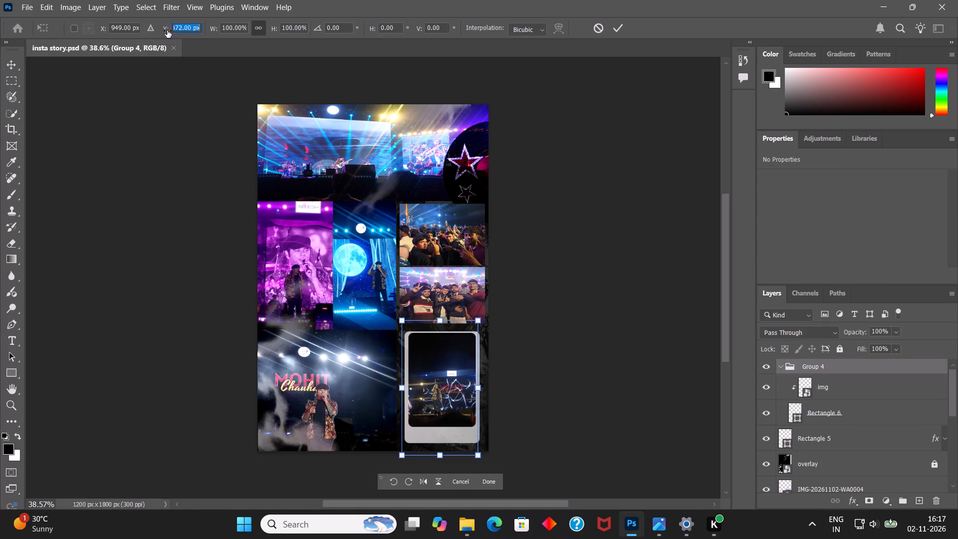
pyautogui.click(613, 28)
pyautogui.click(573, 222)
# Enlarge the img photo clipped to Rectangle 6 by extending its upper corner outward.
pyautogui.click(828, 393)
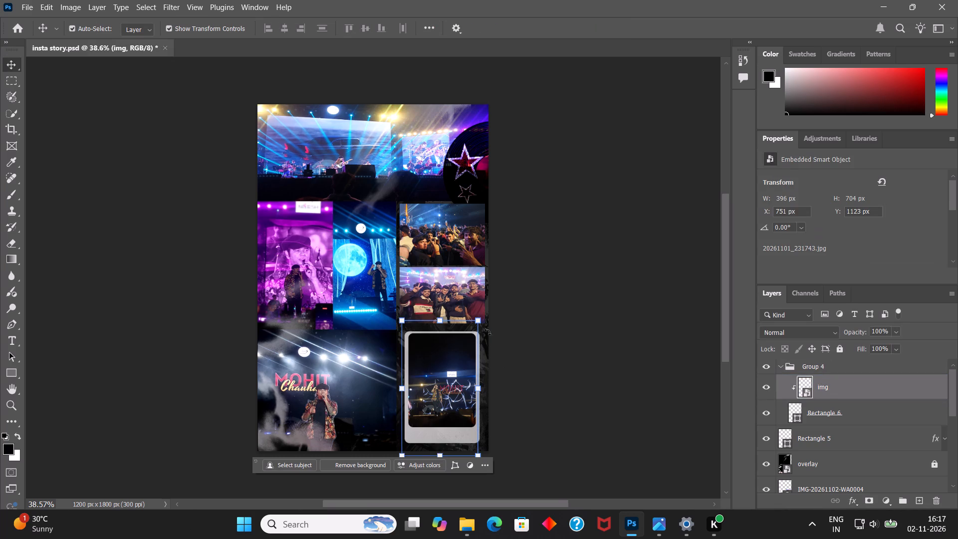
pyautogui.moveTo(480, 319); pyautogui.dragTo(496, 292)
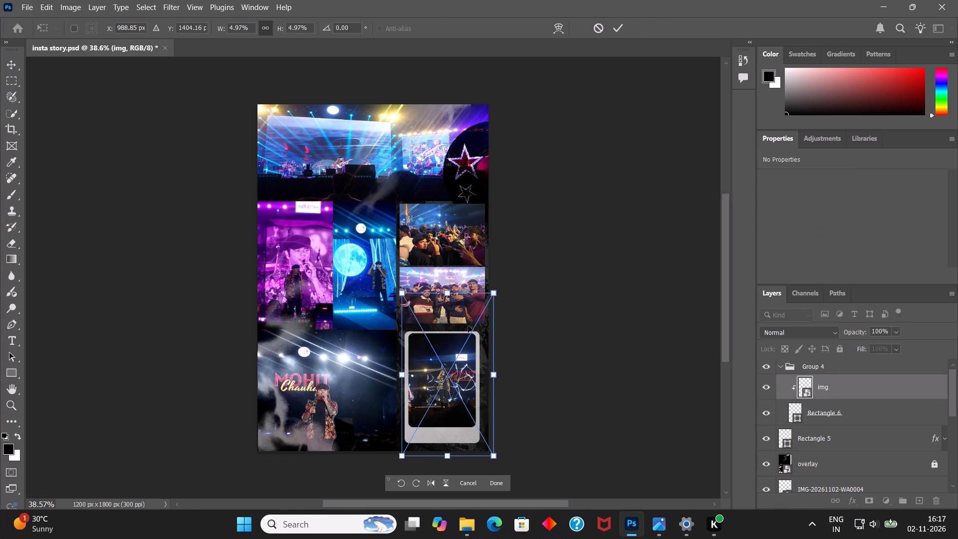
# Shift the img photo about 18 px left and 22 px up within Rectangle 6, and save the document.
pyautogui.moveTo(442, 364); pyautogui.dragTo(439, 359)
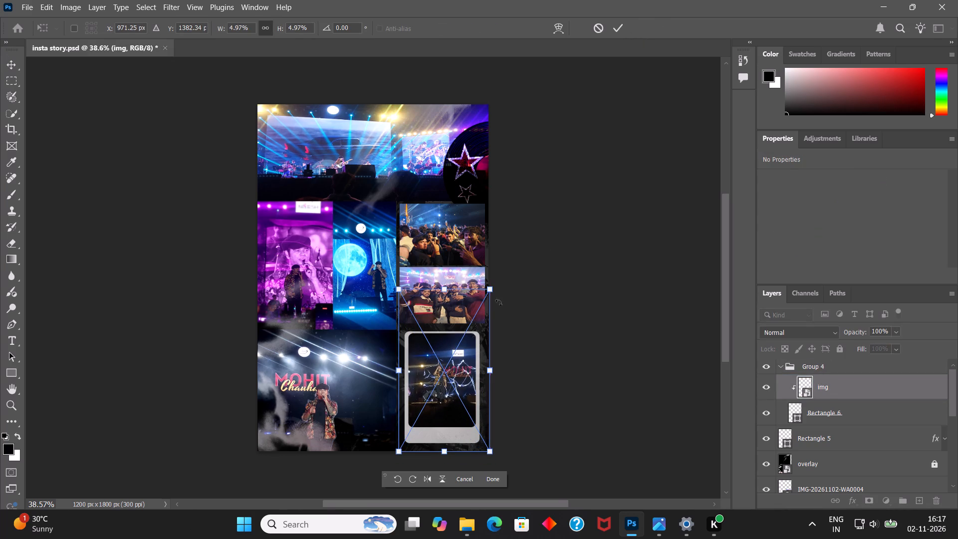
pyautogui.click(617, 29)
pyautogui.click(614, 200)
pyautogui.hotkey('ctrl', 's')
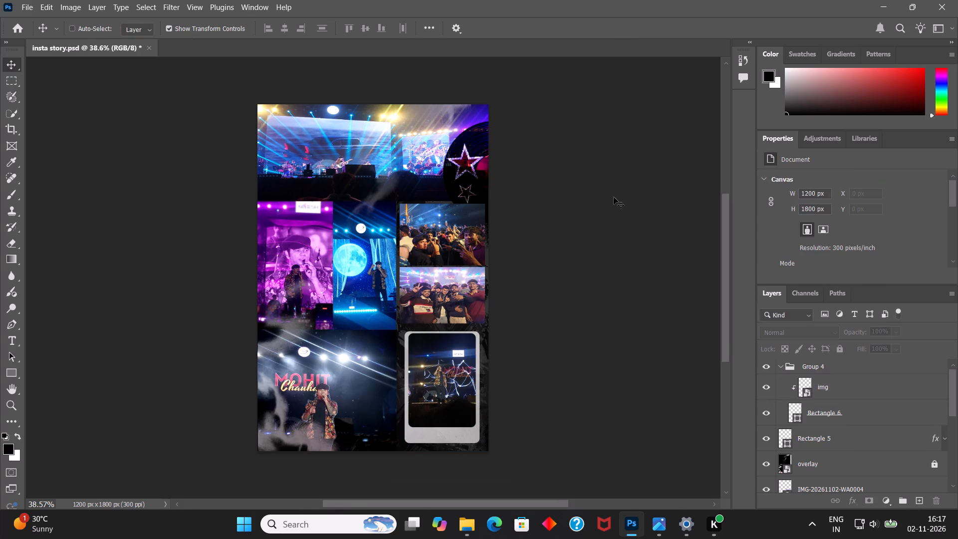
pyautogui.hotkey('ctrl', 's')
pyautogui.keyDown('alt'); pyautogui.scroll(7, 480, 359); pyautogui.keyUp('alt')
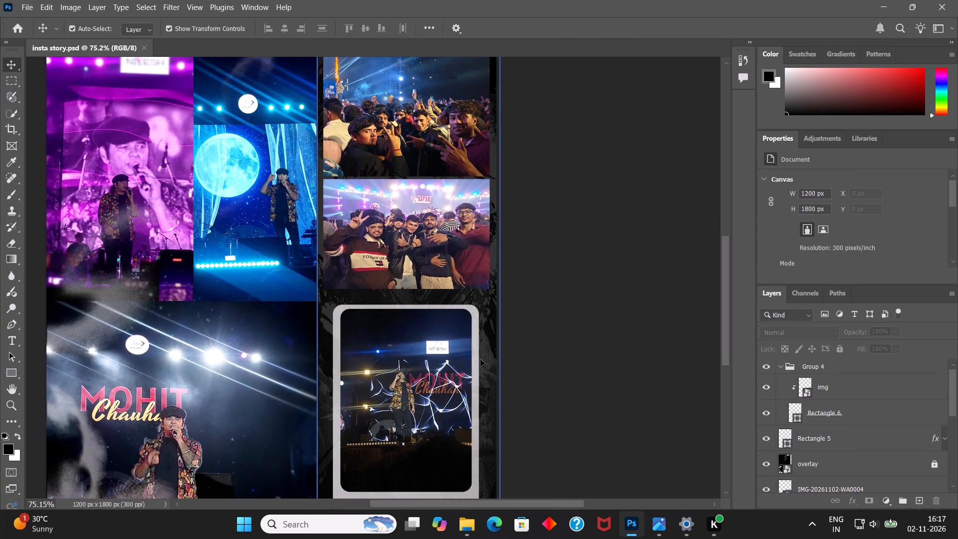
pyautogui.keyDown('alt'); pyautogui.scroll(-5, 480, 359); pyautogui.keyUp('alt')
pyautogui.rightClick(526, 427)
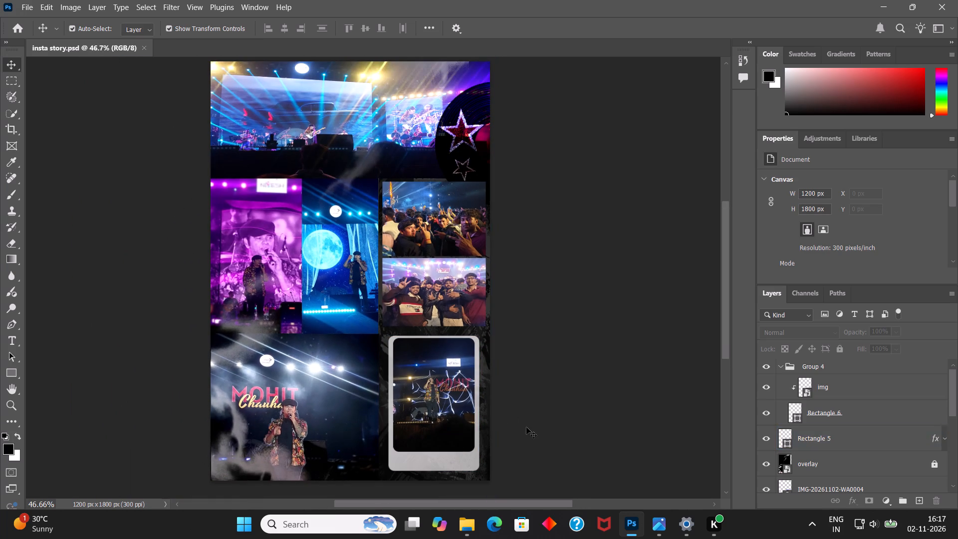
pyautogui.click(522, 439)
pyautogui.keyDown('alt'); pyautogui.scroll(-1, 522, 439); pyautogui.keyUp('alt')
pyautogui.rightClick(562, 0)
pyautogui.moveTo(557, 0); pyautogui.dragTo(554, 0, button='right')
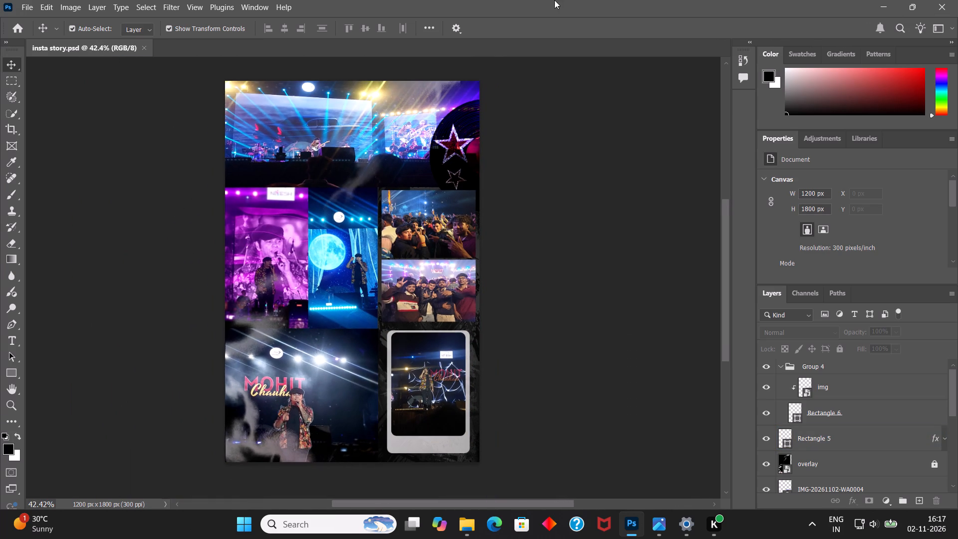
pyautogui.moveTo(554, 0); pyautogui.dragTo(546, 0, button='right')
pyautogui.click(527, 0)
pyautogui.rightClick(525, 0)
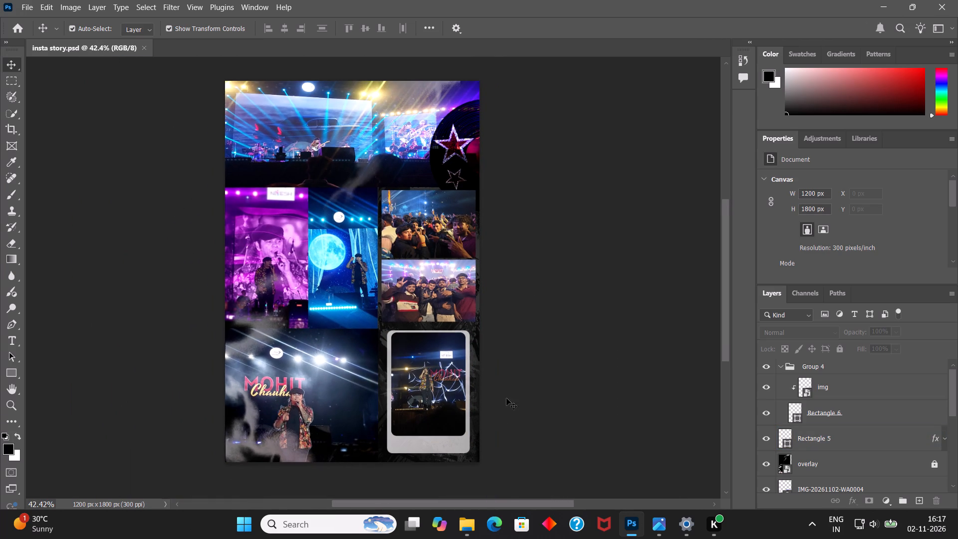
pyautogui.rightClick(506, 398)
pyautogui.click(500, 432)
# Change the fill of the Rectangle 6 shape to bright green #00ff42.
pyautogui.click(849, 424)
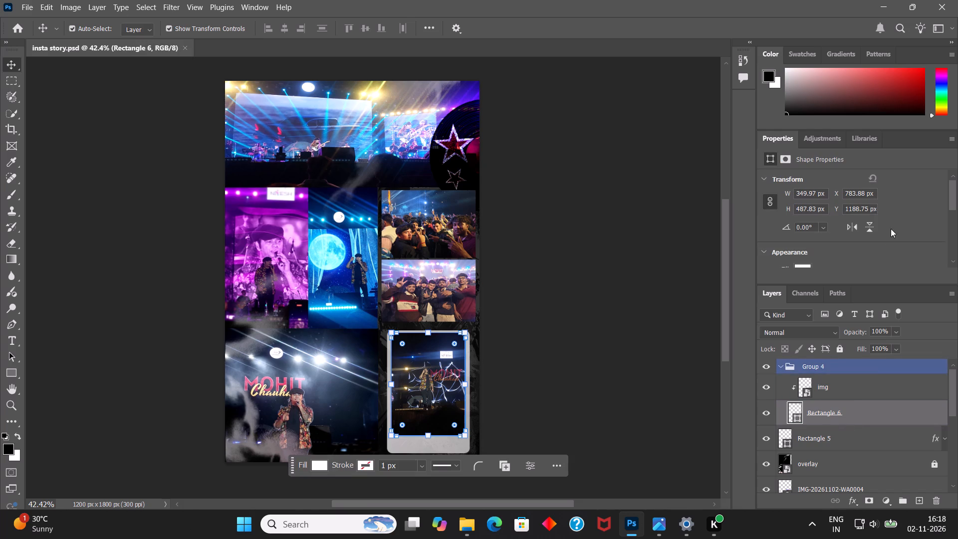
pyautogui.scroll(-4, 918, 231)
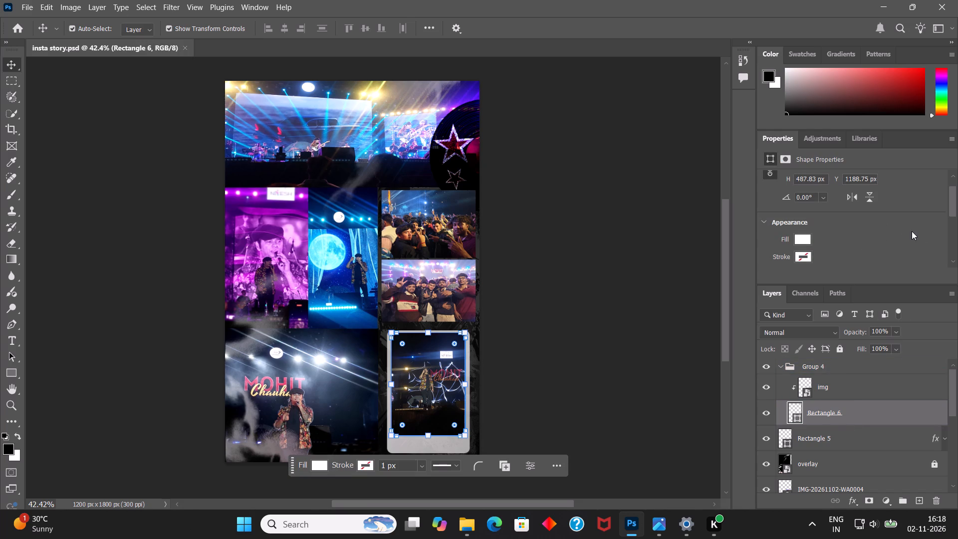
pyautogui.click(802, 231)
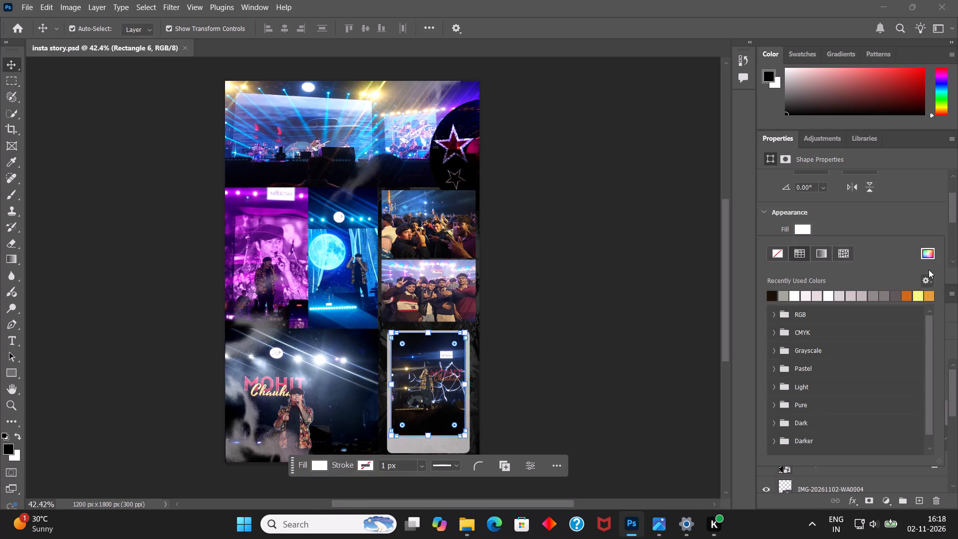
pyautogui.click(928, 253)
pyautogui.moveTo(712, 273); pyautogui.dragTo(565, 129)
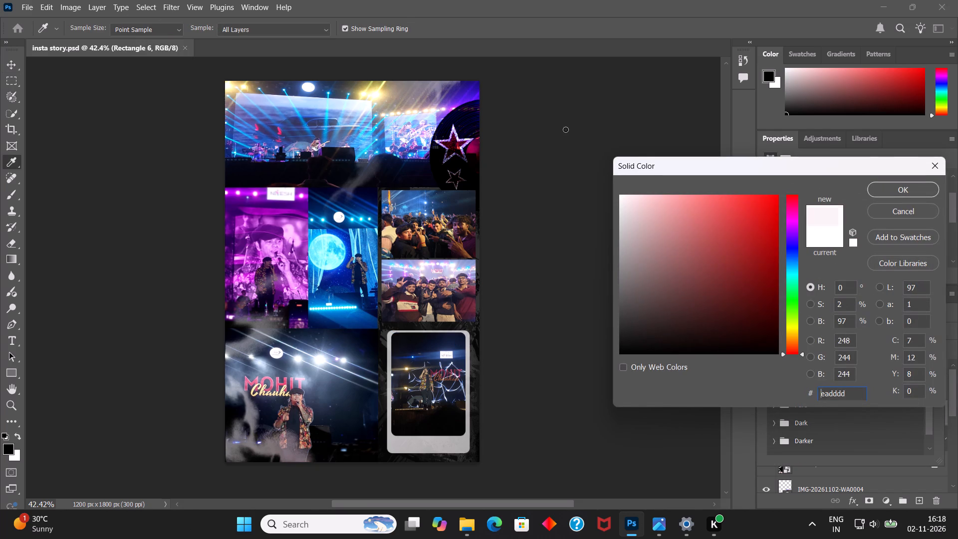
pyautogui.moveTo(565, 129); pyautogui.dragTo(565, 130)
pyautogui.click(798, 293)
pyautogui.moveTo(756, 266); pyautogui.dragTo(945, 96)
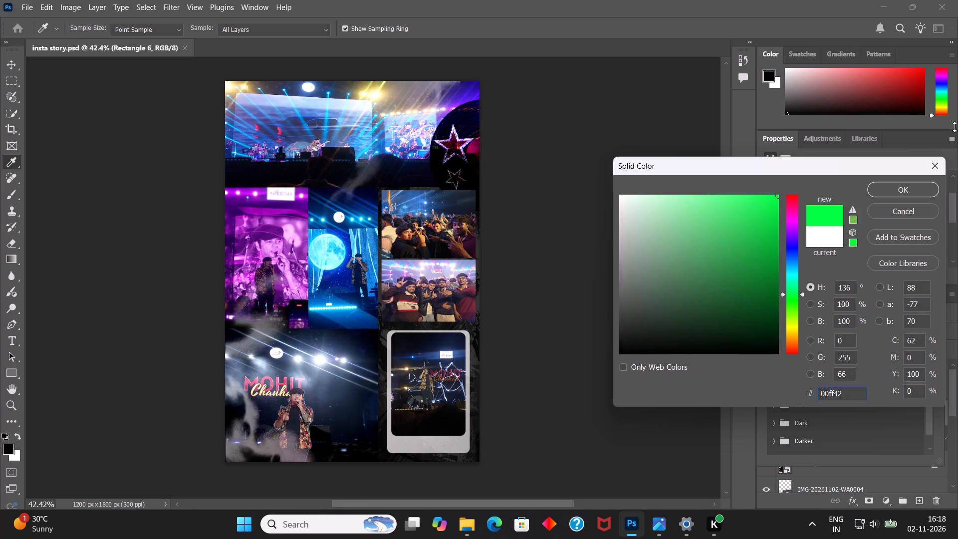
pyautogui.click(907, 192)
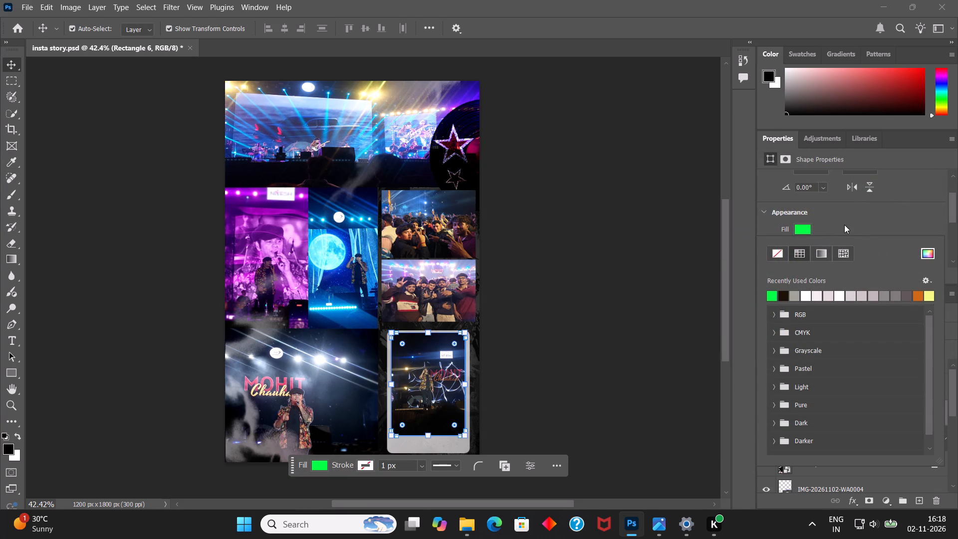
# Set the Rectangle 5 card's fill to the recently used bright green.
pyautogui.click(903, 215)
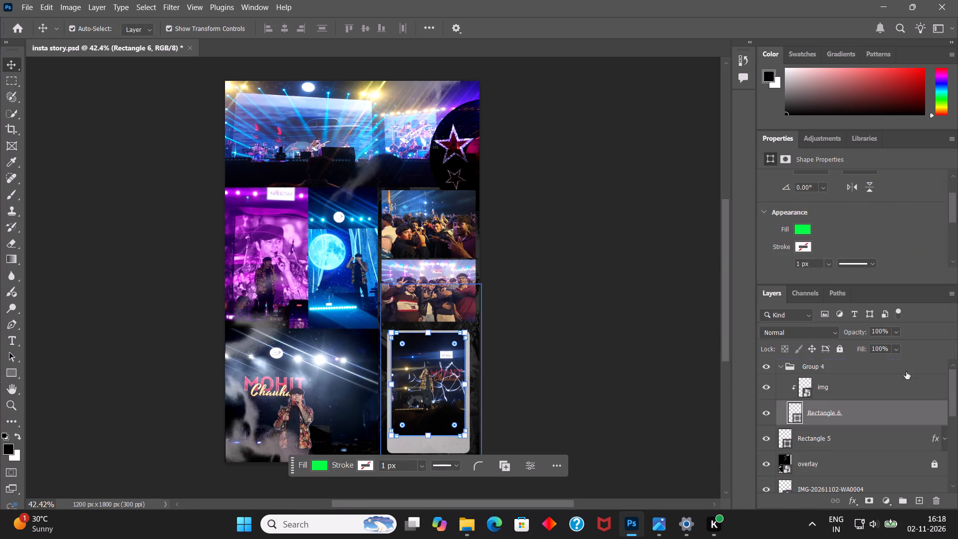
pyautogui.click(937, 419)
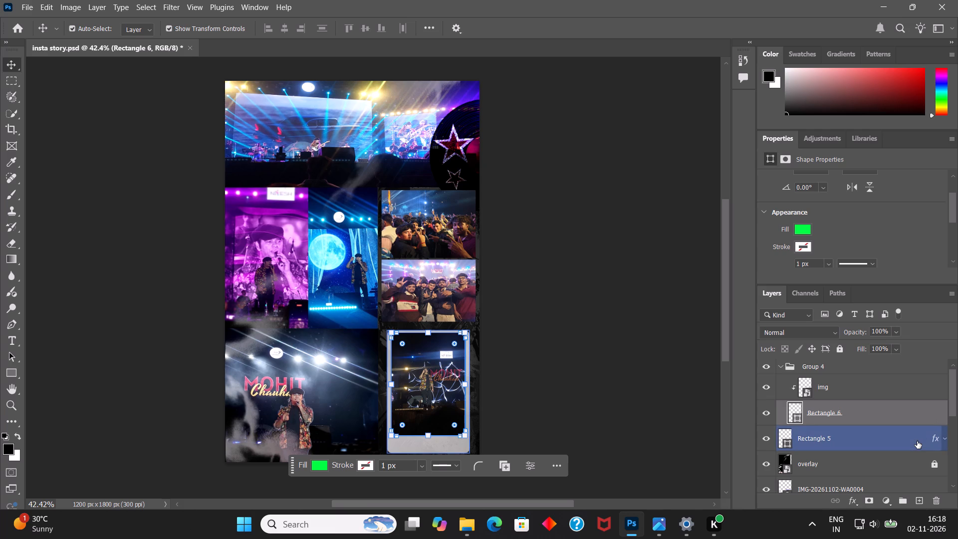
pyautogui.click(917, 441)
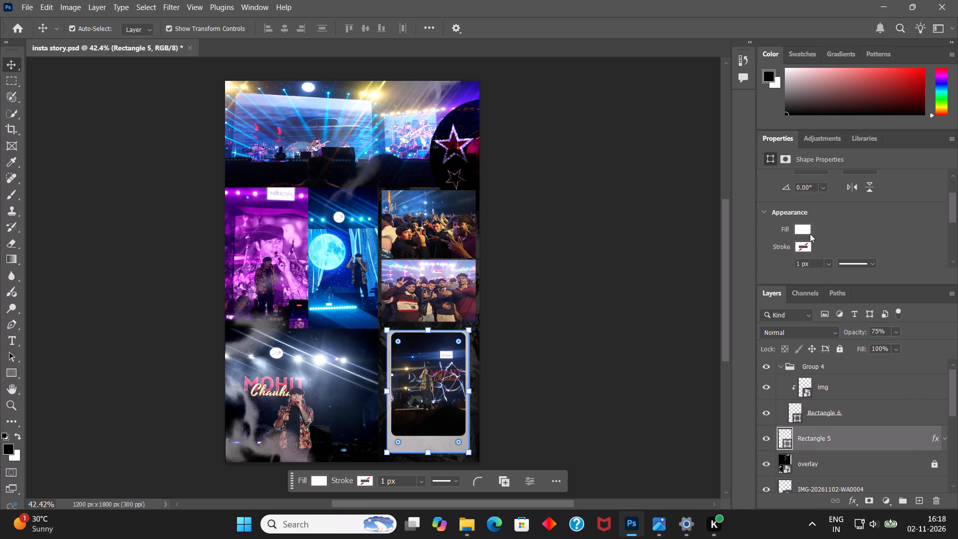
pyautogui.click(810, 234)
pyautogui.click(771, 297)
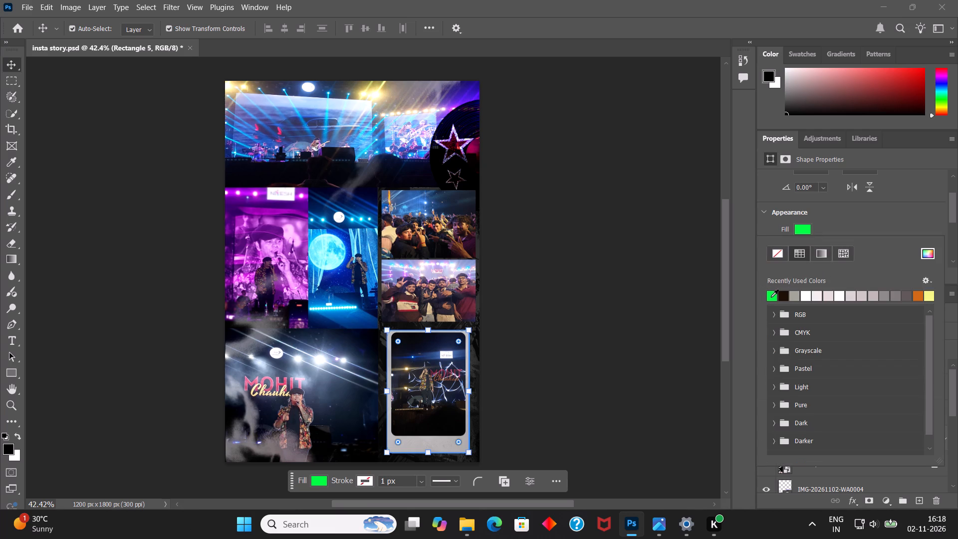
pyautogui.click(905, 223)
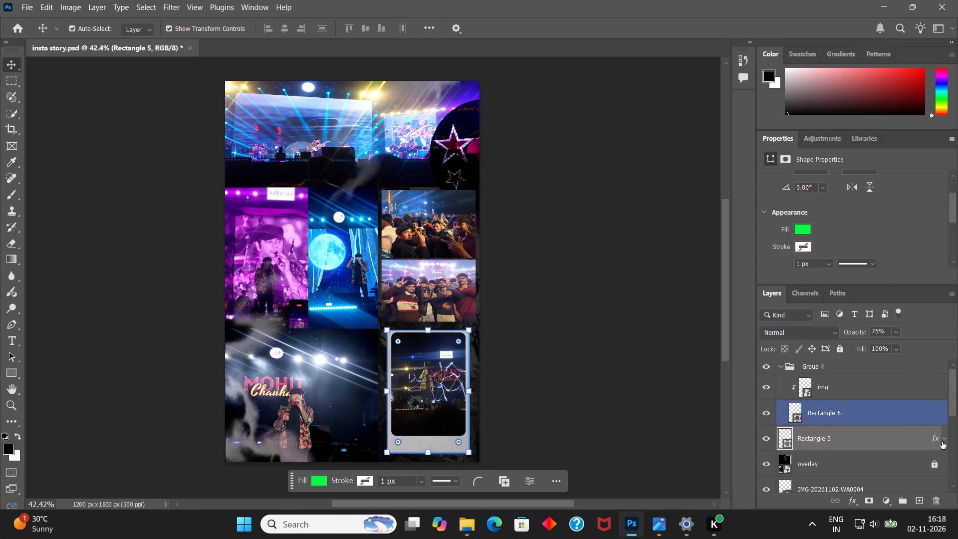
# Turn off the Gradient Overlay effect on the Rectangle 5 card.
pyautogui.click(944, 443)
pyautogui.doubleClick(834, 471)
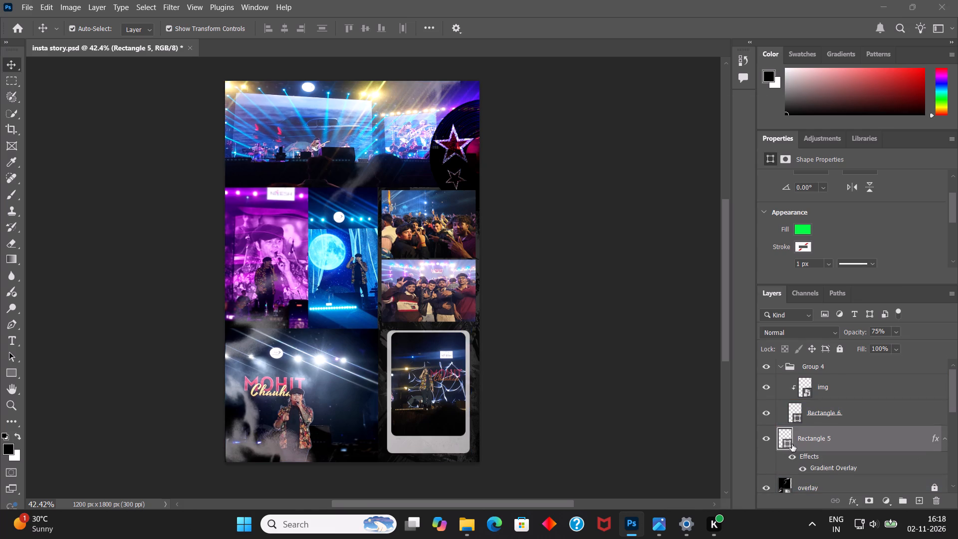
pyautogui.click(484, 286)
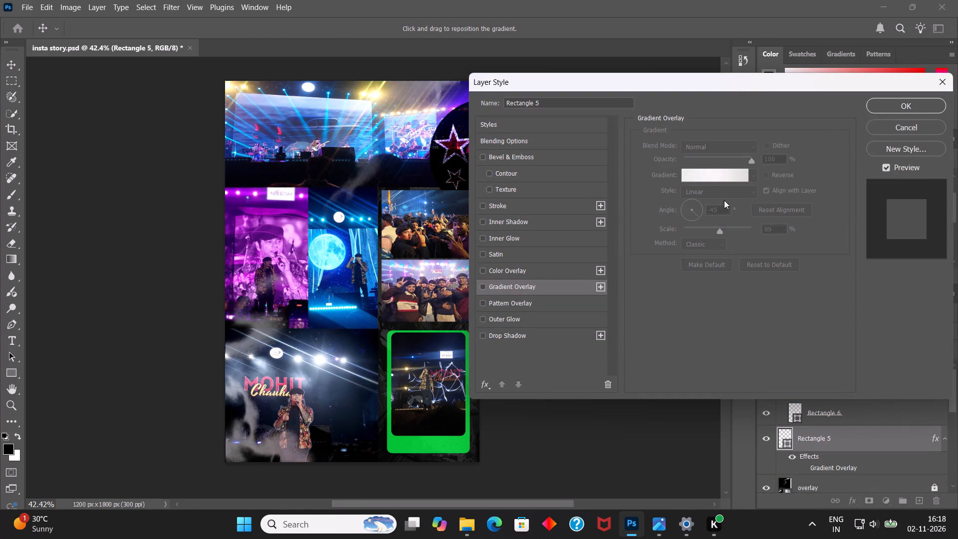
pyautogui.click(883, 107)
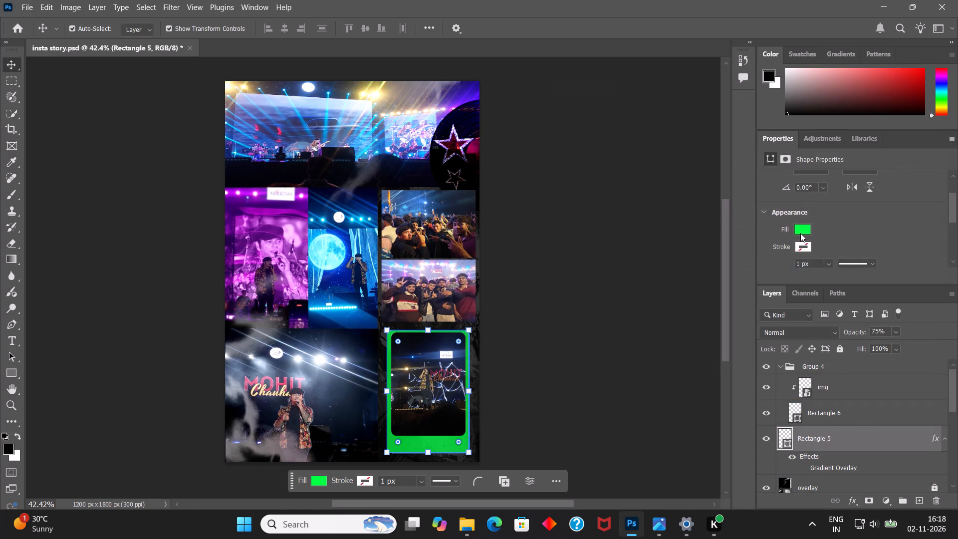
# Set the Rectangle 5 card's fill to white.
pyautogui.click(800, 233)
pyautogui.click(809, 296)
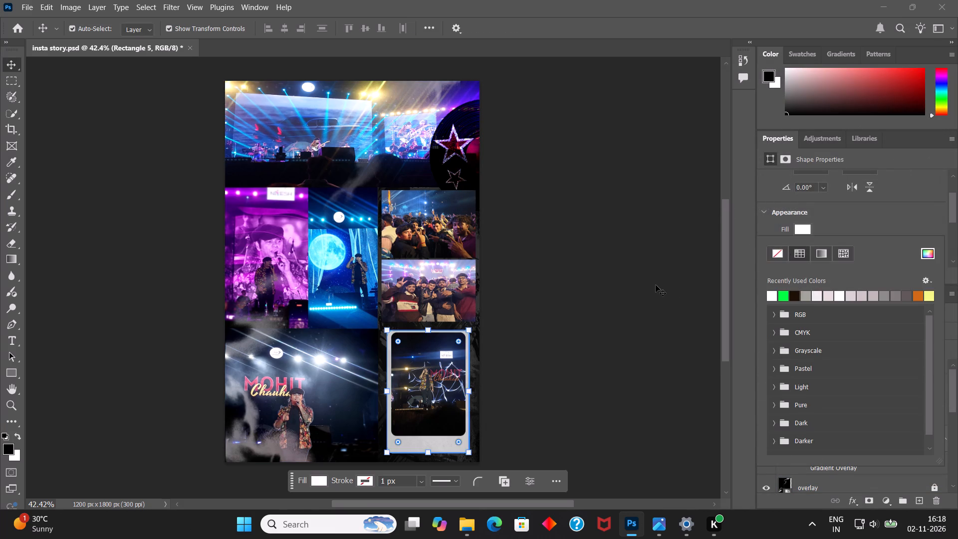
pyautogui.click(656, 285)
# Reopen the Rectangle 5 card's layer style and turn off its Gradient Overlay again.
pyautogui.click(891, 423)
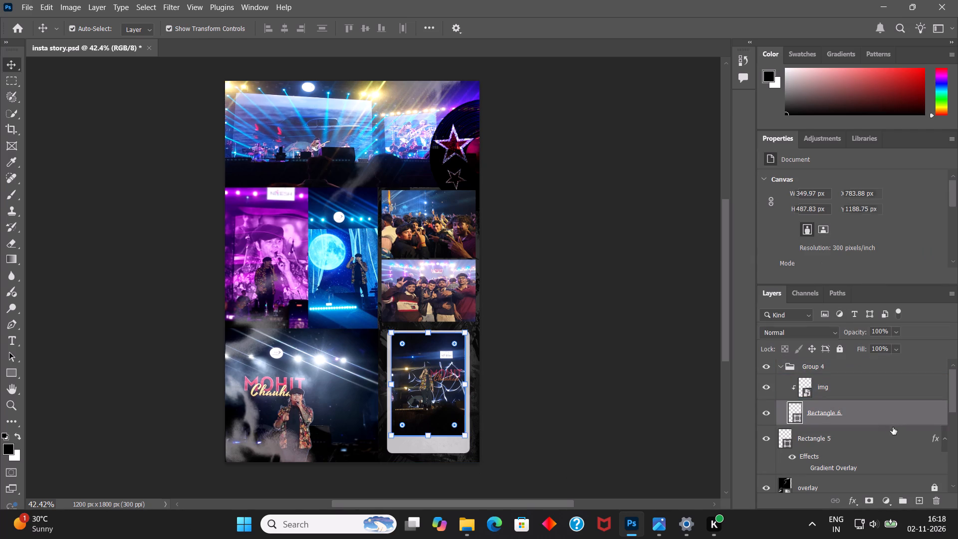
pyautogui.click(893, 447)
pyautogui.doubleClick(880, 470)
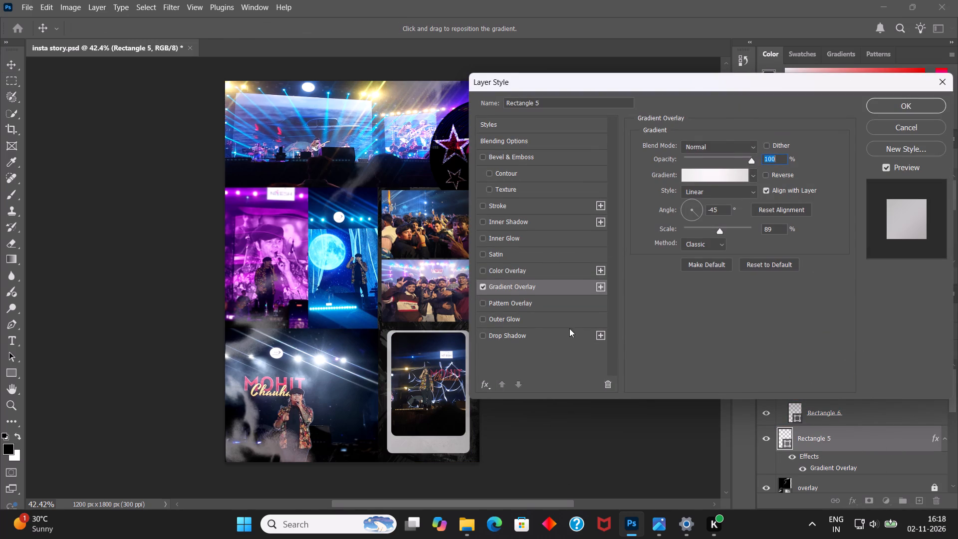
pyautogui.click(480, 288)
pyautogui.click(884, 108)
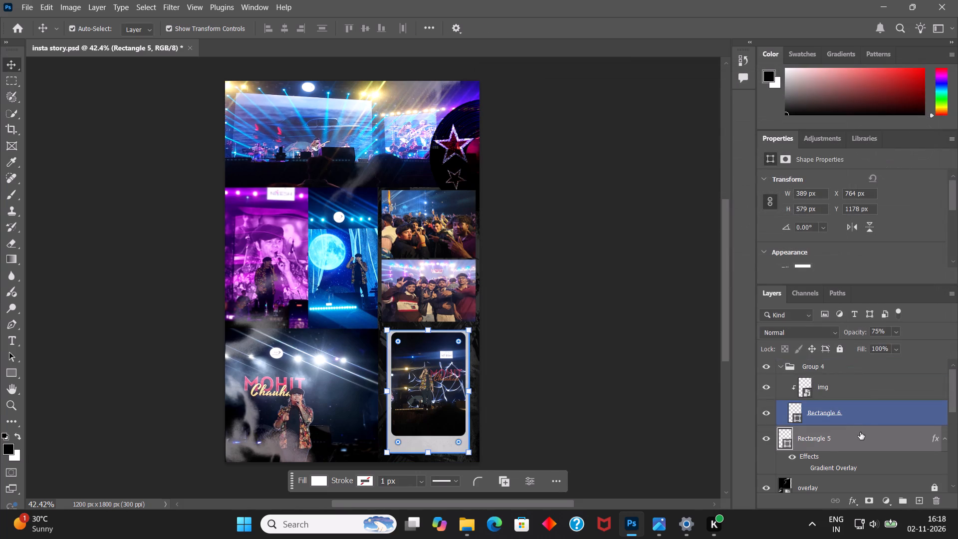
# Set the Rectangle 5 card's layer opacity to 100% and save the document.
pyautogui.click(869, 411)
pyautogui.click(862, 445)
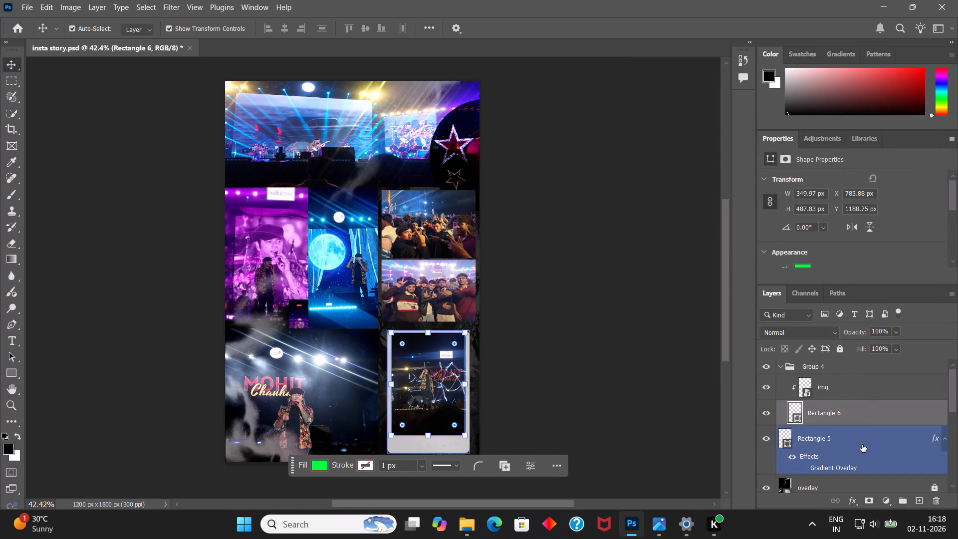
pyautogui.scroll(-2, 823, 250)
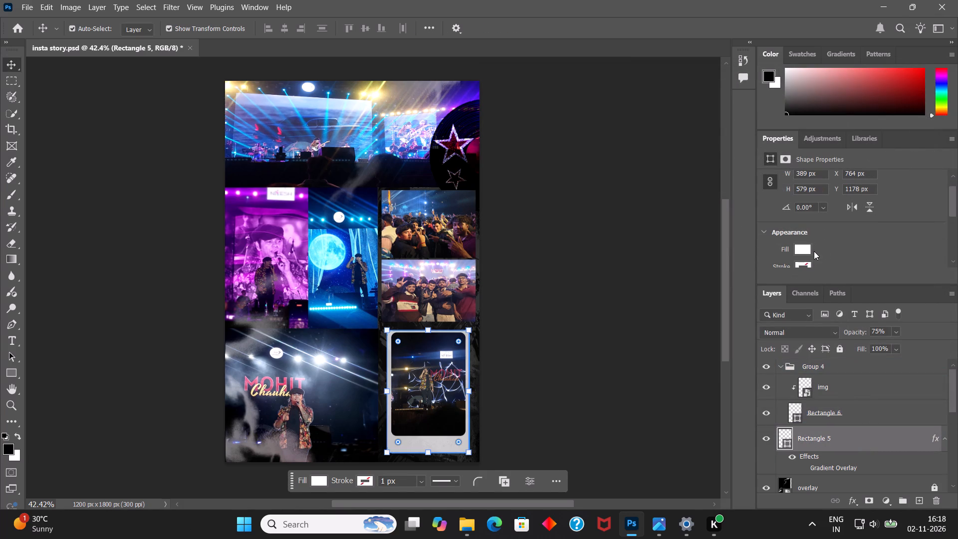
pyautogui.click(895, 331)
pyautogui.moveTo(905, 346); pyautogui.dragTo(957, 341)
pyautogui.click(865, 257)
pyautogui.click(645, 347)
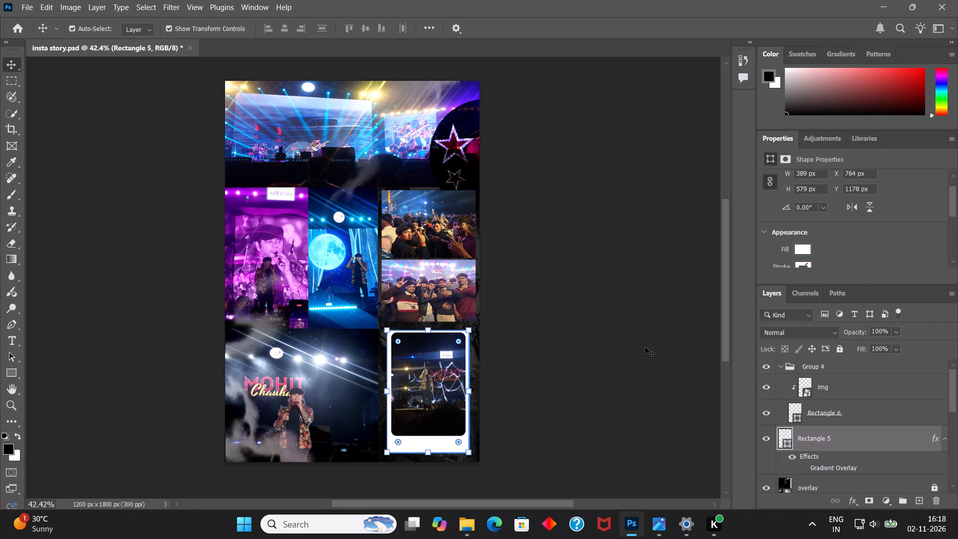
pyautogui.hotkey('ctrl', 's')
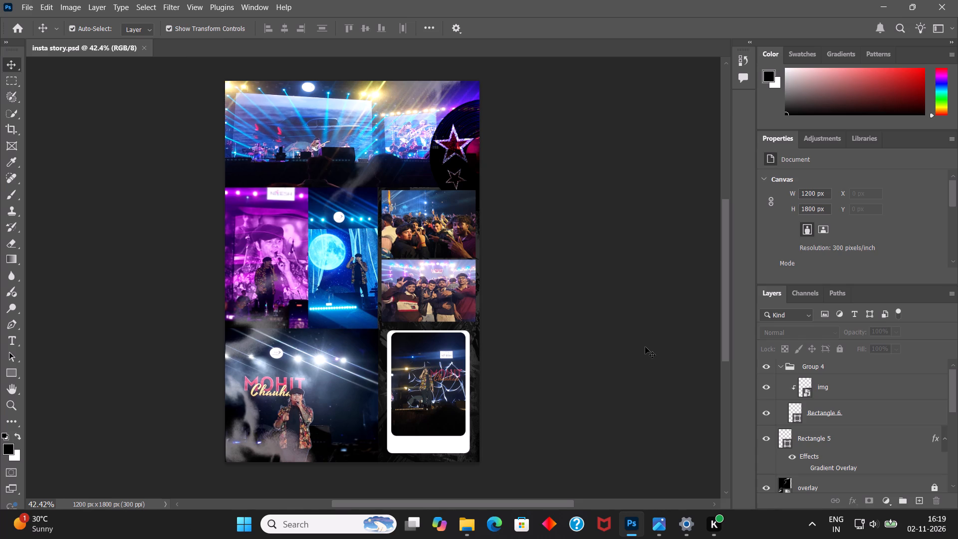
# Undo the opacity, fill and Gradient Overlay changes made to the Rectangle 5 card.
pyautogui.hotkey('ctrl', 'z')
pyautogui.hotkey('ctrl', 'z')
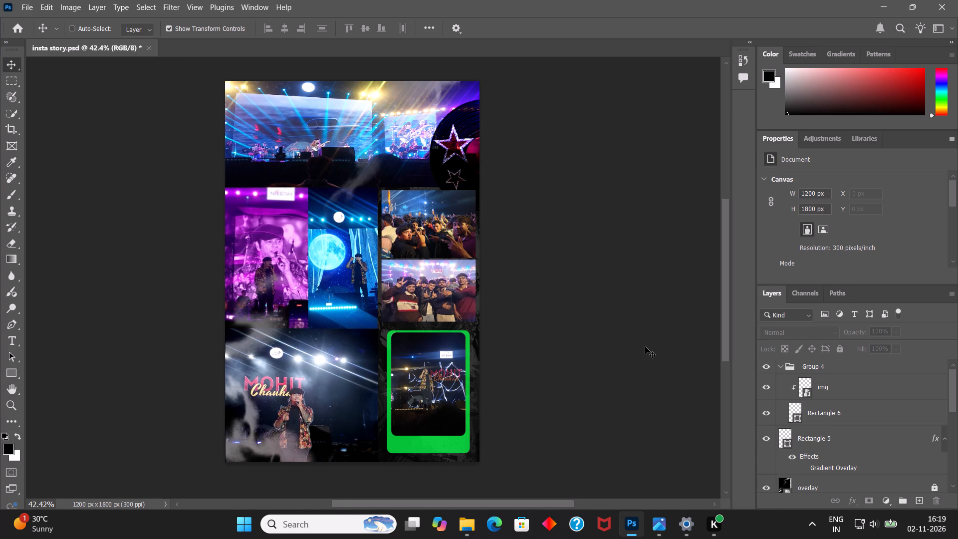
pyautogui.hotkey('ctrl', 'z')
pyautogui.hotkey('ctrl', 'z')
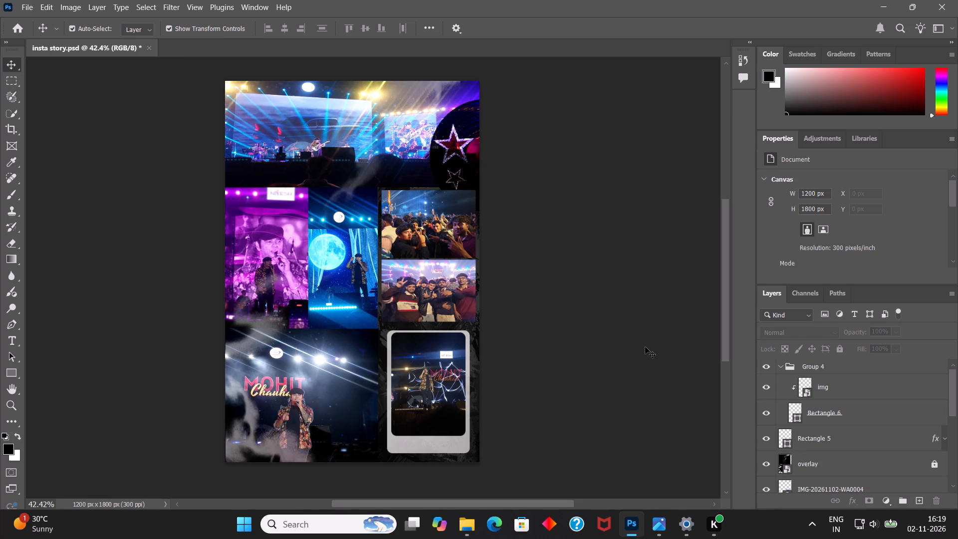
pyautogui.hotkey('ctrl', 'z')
# Save the insta story document with the card's restored appearance.
pyautogui.click(645, 347)
pyautogui.hotkey('ctrl', 's')
pyautogui.scroll(1, 622, 393)
pyautogui.rightClick(597, 436)
pyautogui.click(573, 444)
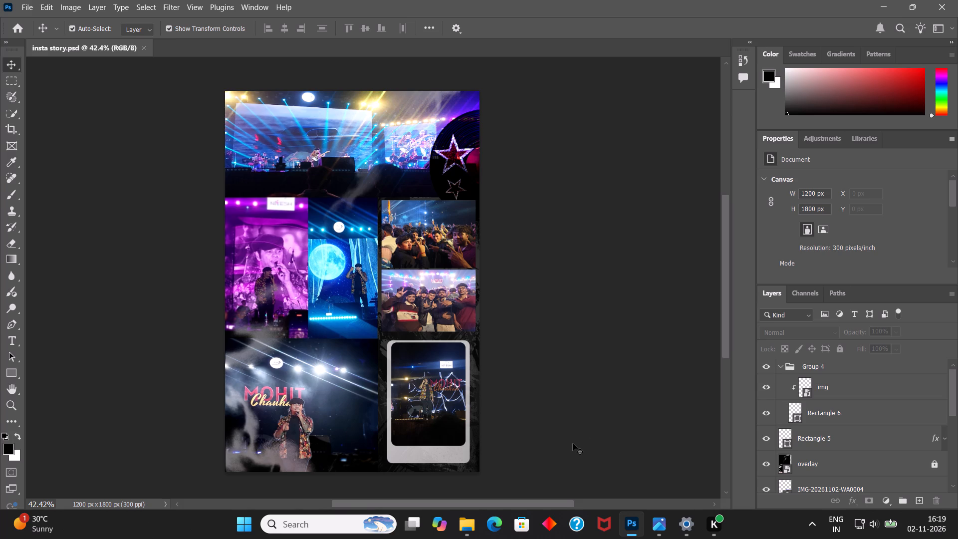
pyautogui.hotkey('ctrl', 's')
# Quick-export the collage as a PNG named stotyy to the New Volume (D:) drive.
pyautogui.moveTo(352, 0); pyautogui.dragTo(320, 3, button='right')
pyautogui.click(31, 2)
pyautogui.click(116, 194)
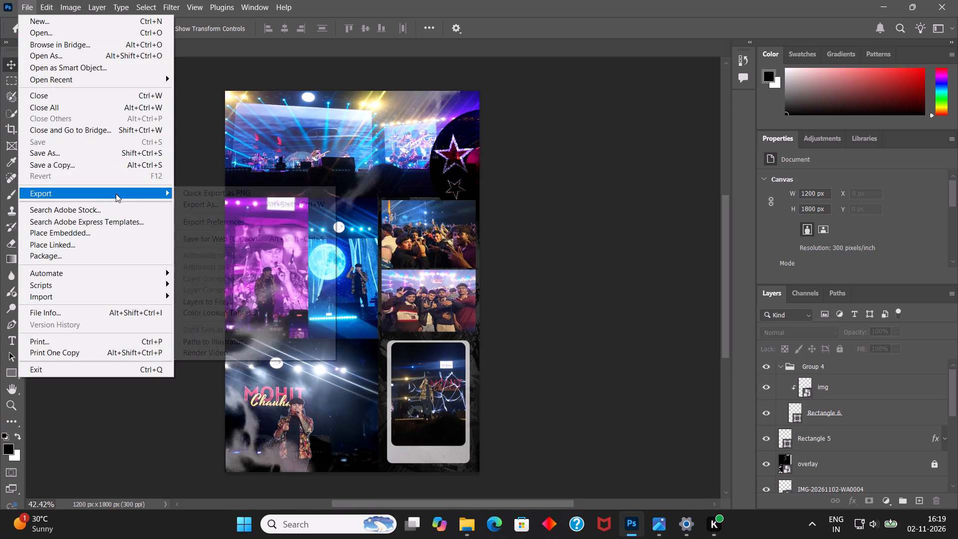
pyautogui.click(223, 196)
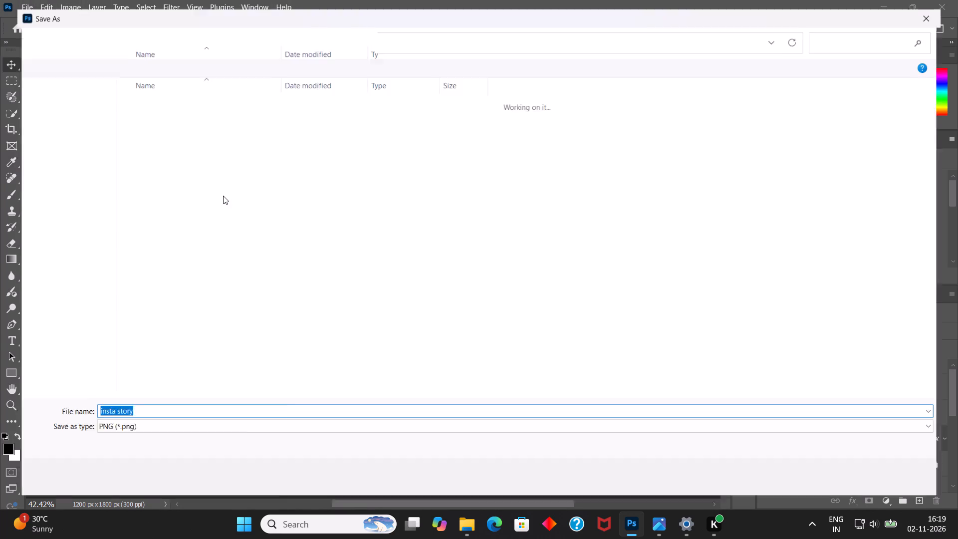
pyautogui.write('stoty')
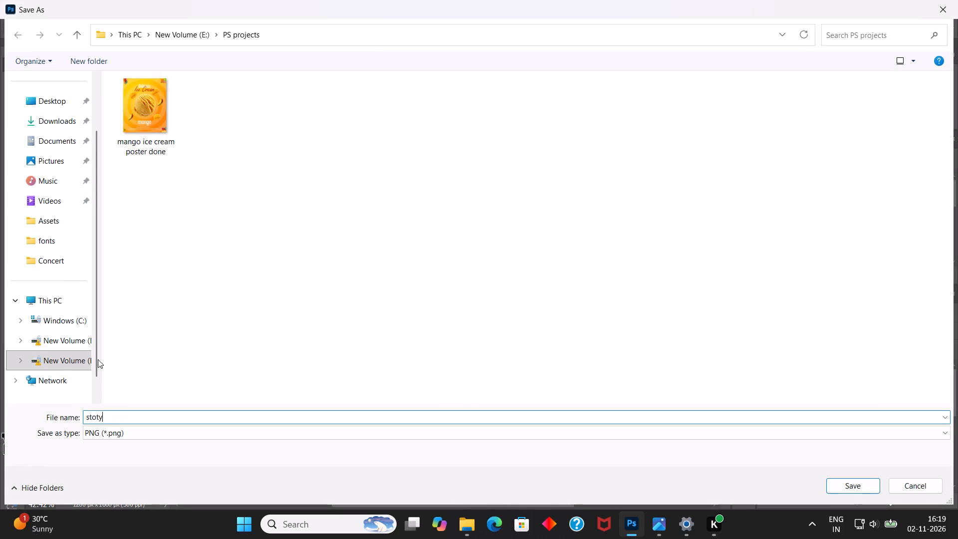
pyautogui.click(76, 345)
pyautogui.tripleClick(109, 416)
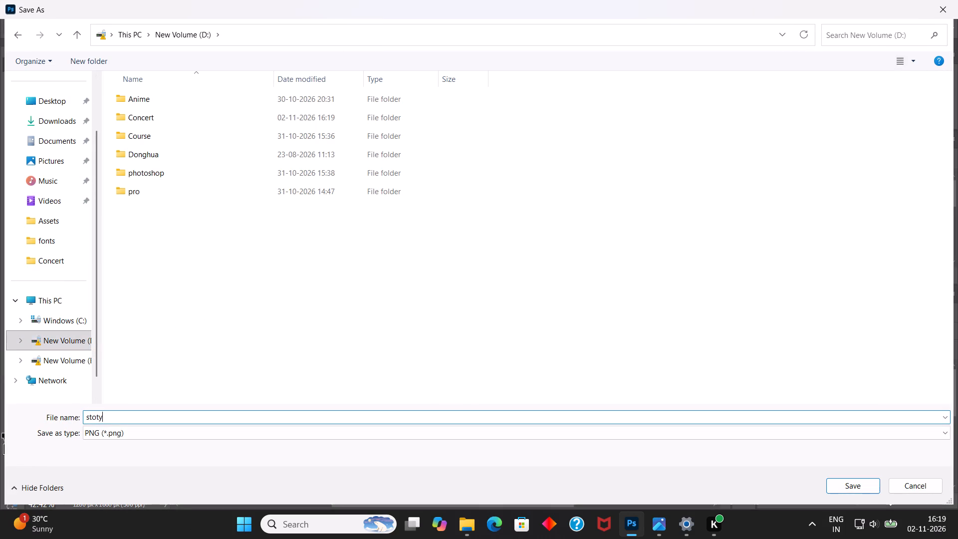
pyautogui.press('y')
pyautogui.press('Return')
# Switch to Settings and check the network data usage for the last 24 hours.
pyautogui.rightClick(734, 0)
pyautogui.click(624, 0)
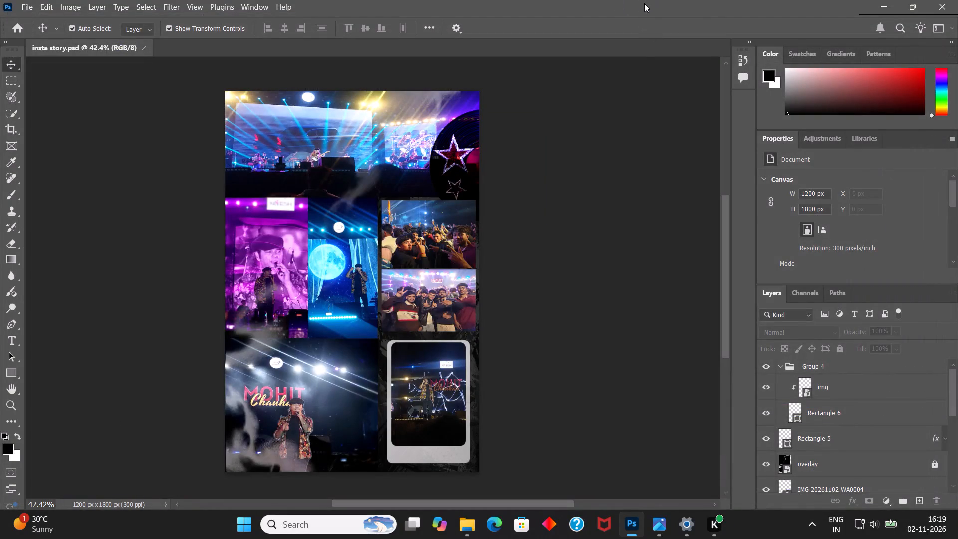
pyautogui.rightClick(644, 3)
pyautogui.rightClick(598, 4)
pyautogui.click(689, 529)
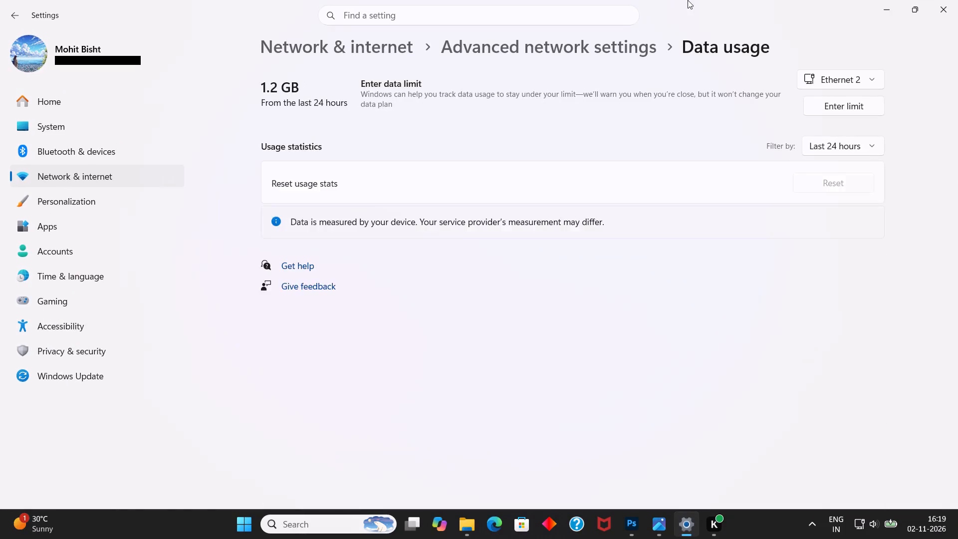
pyautogui.rightClick(783, 0)
pyautogui.rightClick(722, 12)
pyautogui.click(716, 12)
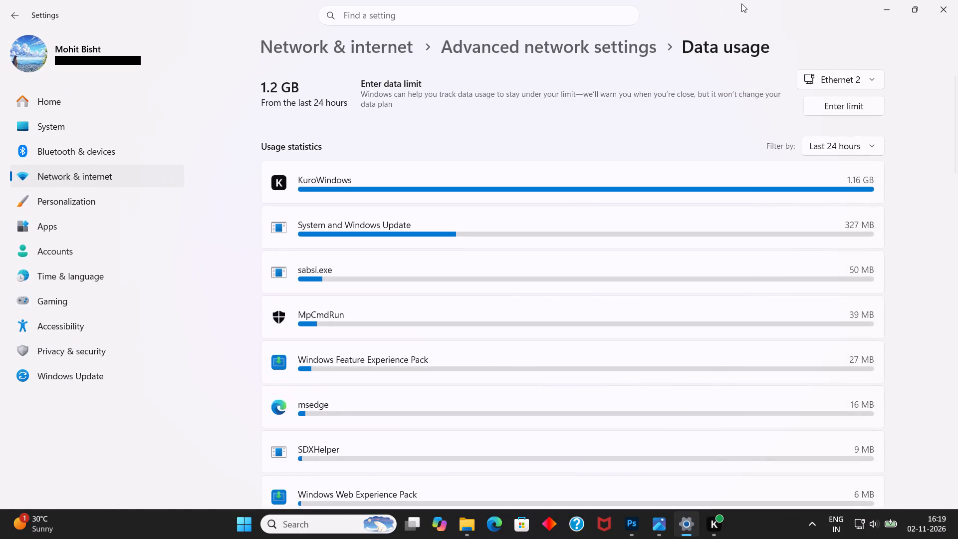
pyautogui.click(873, 4)
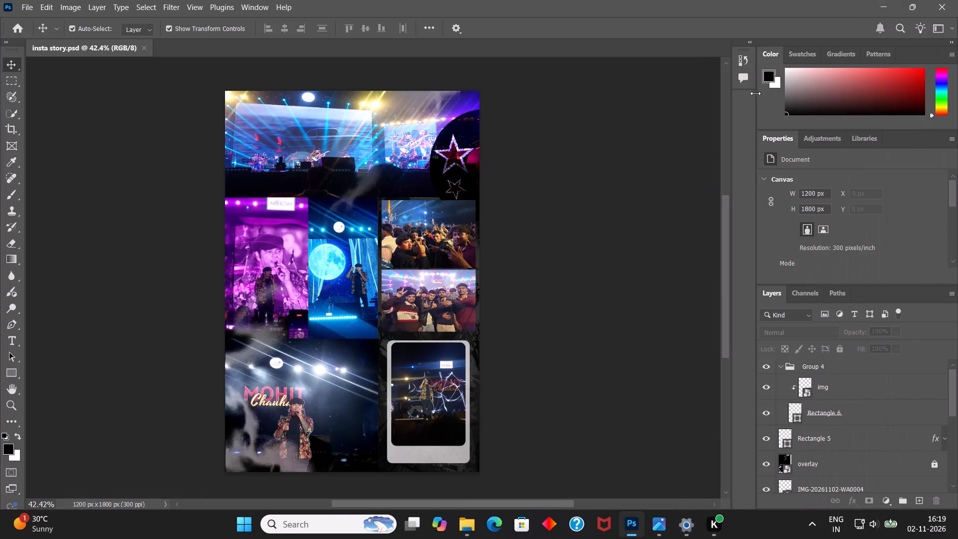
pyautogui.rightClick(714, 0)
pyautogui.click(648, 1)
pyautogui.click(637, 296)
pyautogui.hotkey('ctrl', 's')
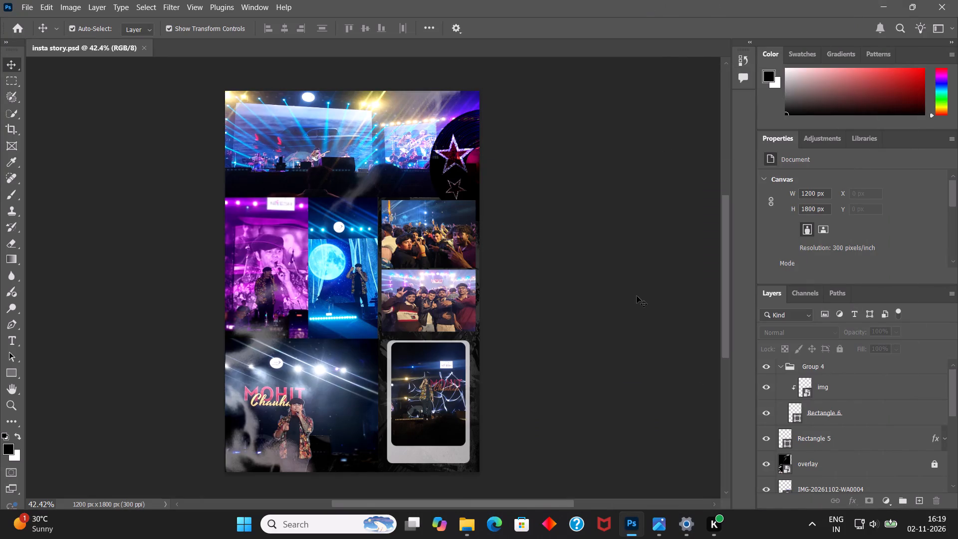